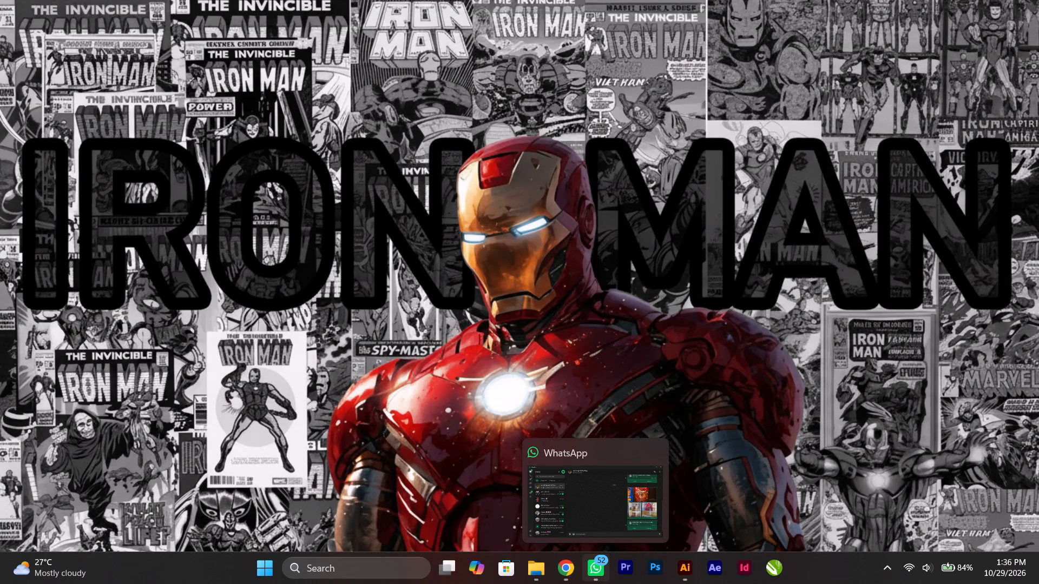
Switch to the open Adobe Illustrator document with the isometric bedroom illustration.
left_click(682, 566)
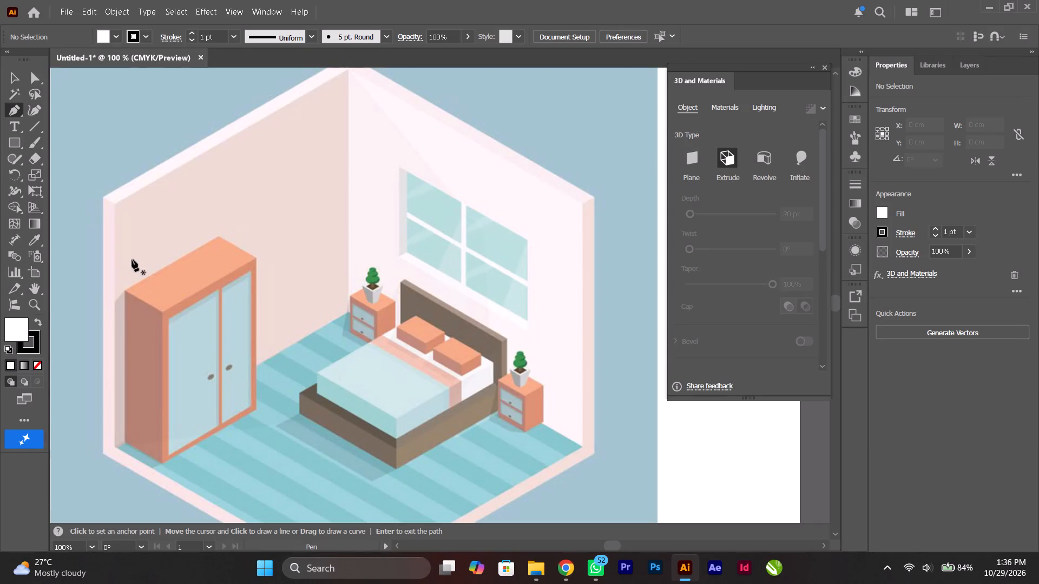
Examine the isometric bedroom reference, including the upper outer corner of the wall behind the wardrobe.
scroll(326, 432, "down", 2)
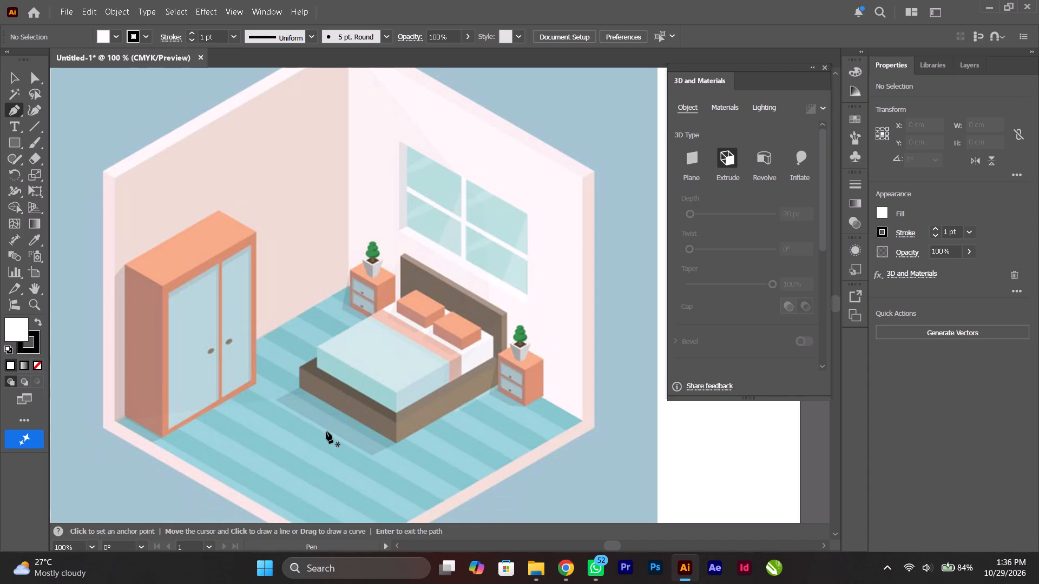
scroll(324, 434, "down", 1, "alt")
scroll(324, 434, "up", 7, "ctrl")
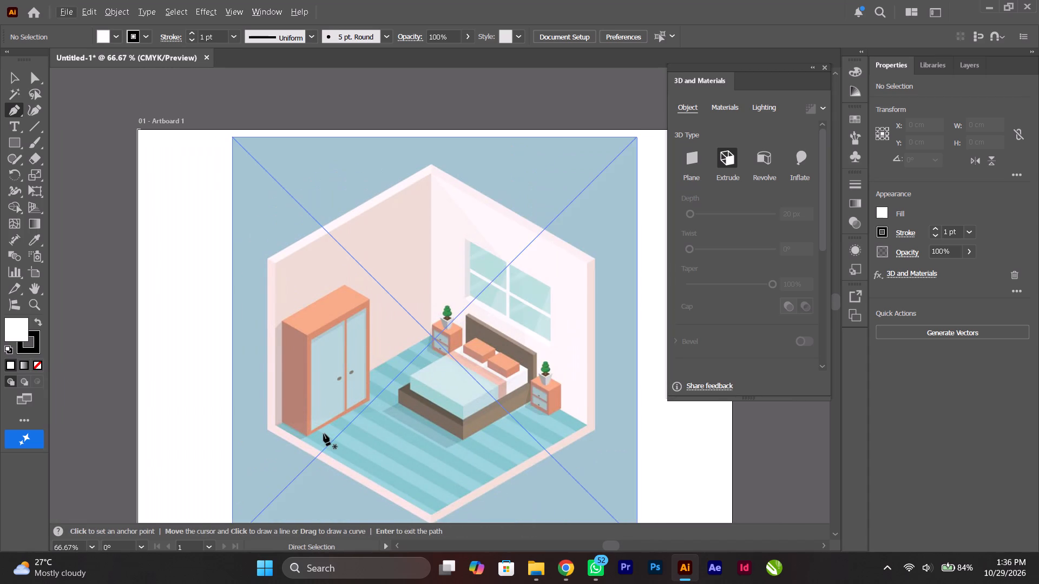
scroll(324, 434, "down", 5)
scroll(324, 434, "down", 4, "ctrl")
scroll(324, 434, "up", 1)
scroll(232, 220, "up", 2, "alt")
scroll(232, 219, "down", 6)
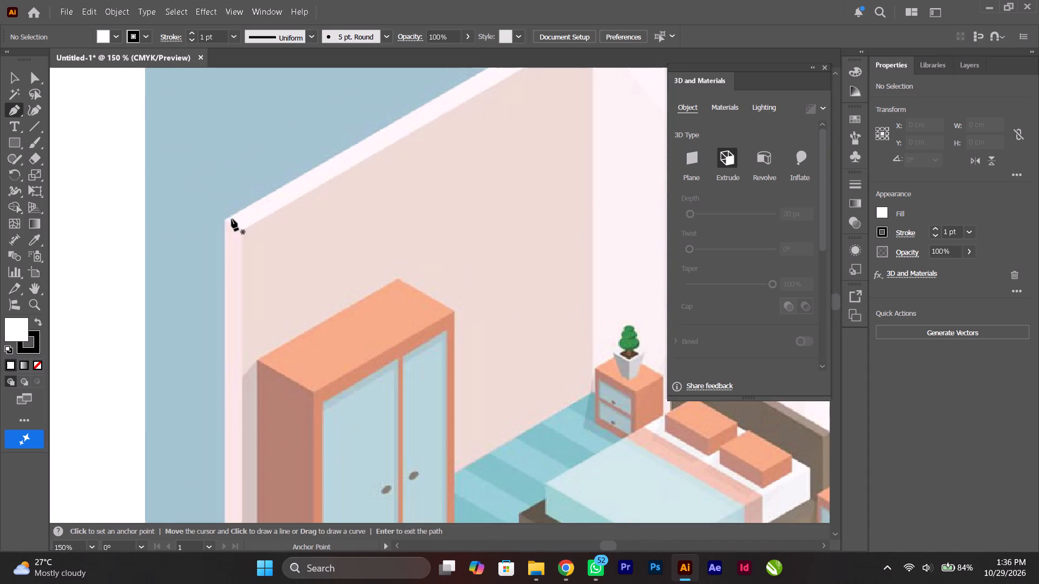
scroll(232, 219, "down", 4)
scroll(232, 218, "down", 7, "ctrl")
scroll(232, 218, "up", 7)
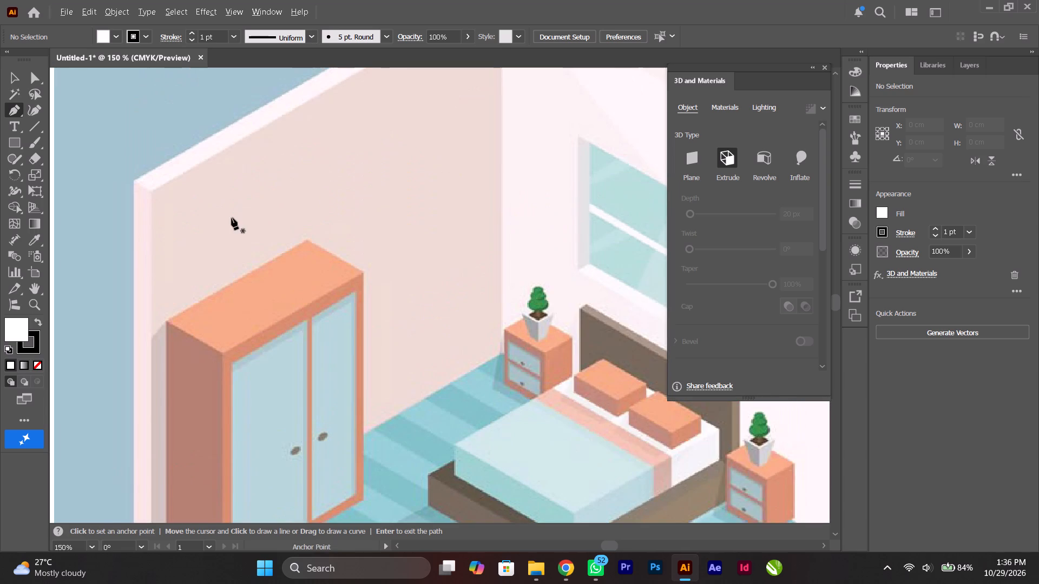
scroll(232, 218, "down", 1, "alt")
scroll(282, 263, "up", 1)
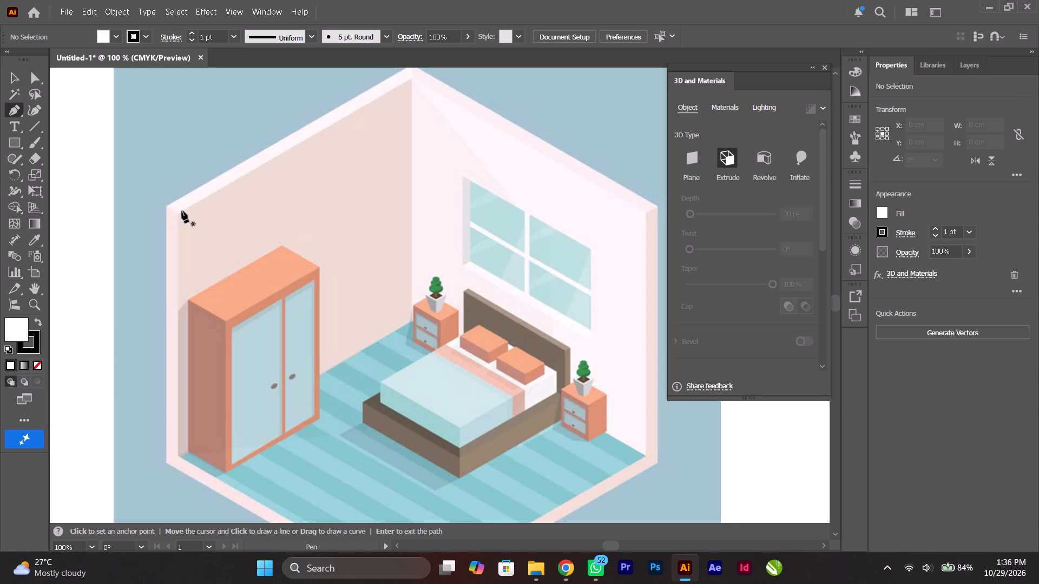
With the Pen tool, trace the wardrobe wall's inner top edge from its outer corner to the room's back corner, about 9 cm long.
scroll(179, 212, "up", 7, "alt")
left_click(173, 220)
scroll(173, 220, "down", 5, "alt")
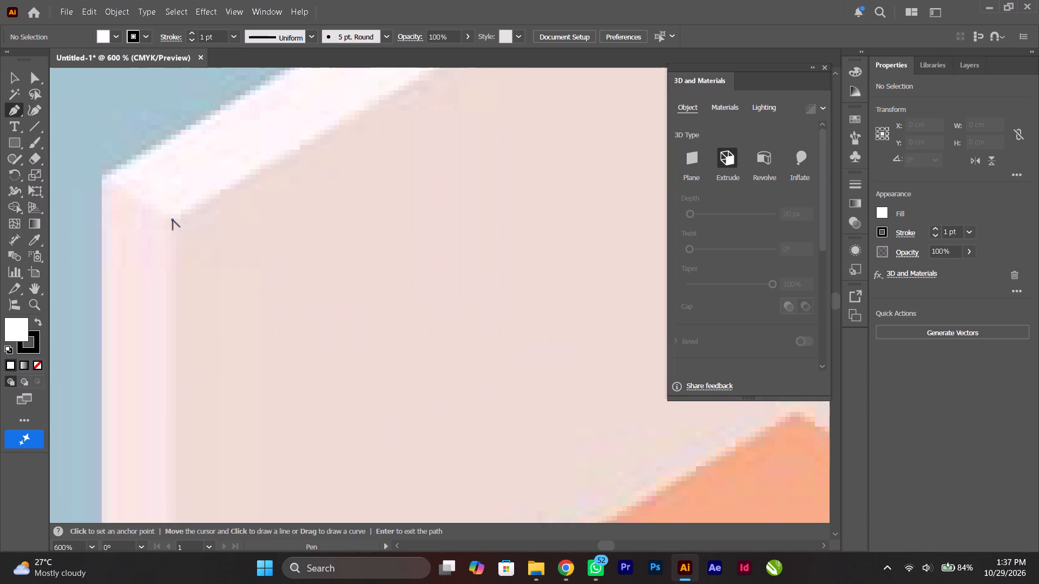
scroll(173, 220, "down", 3, "alt")
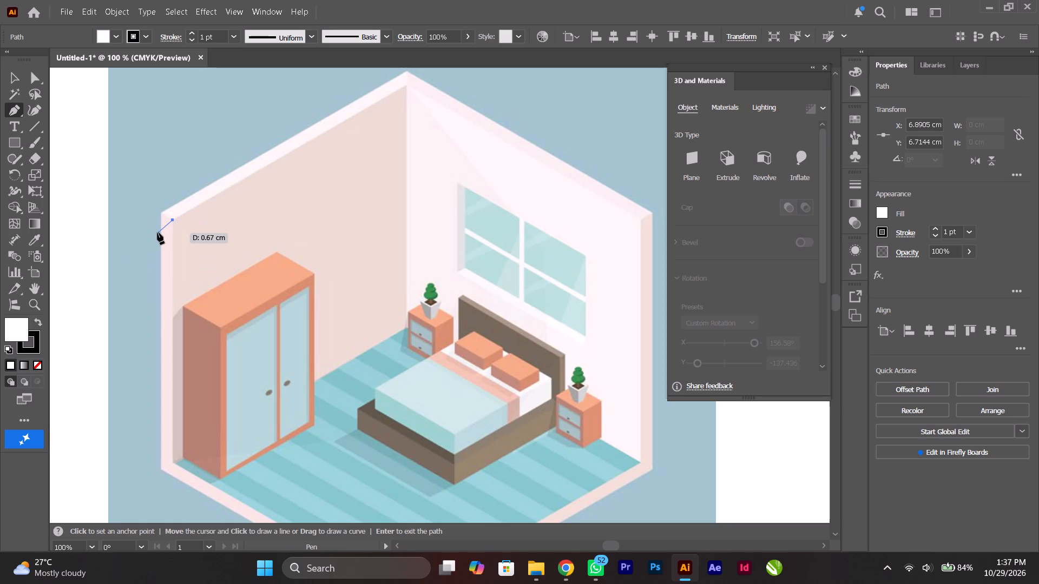
left_click(406, 84)
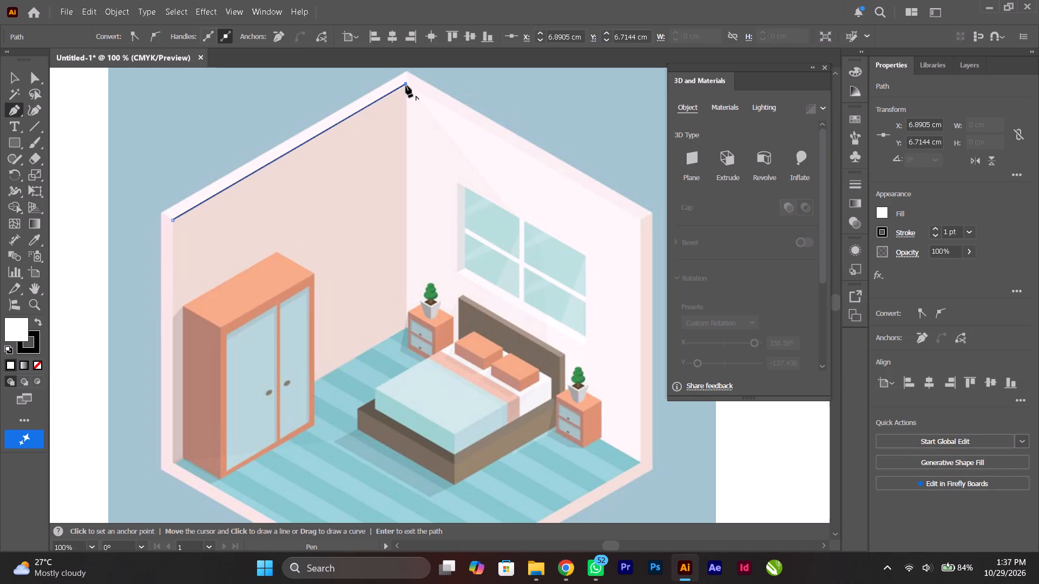
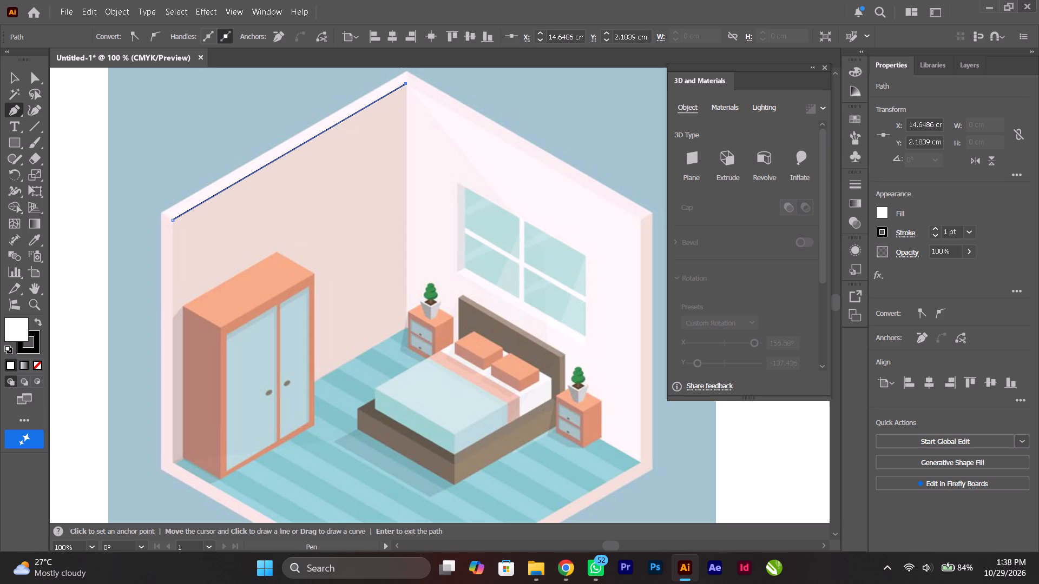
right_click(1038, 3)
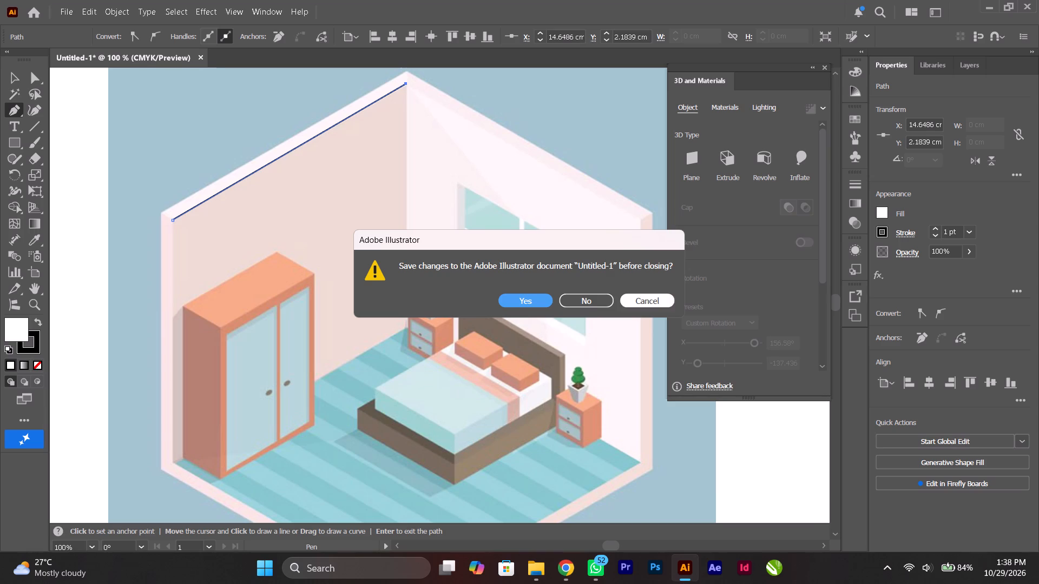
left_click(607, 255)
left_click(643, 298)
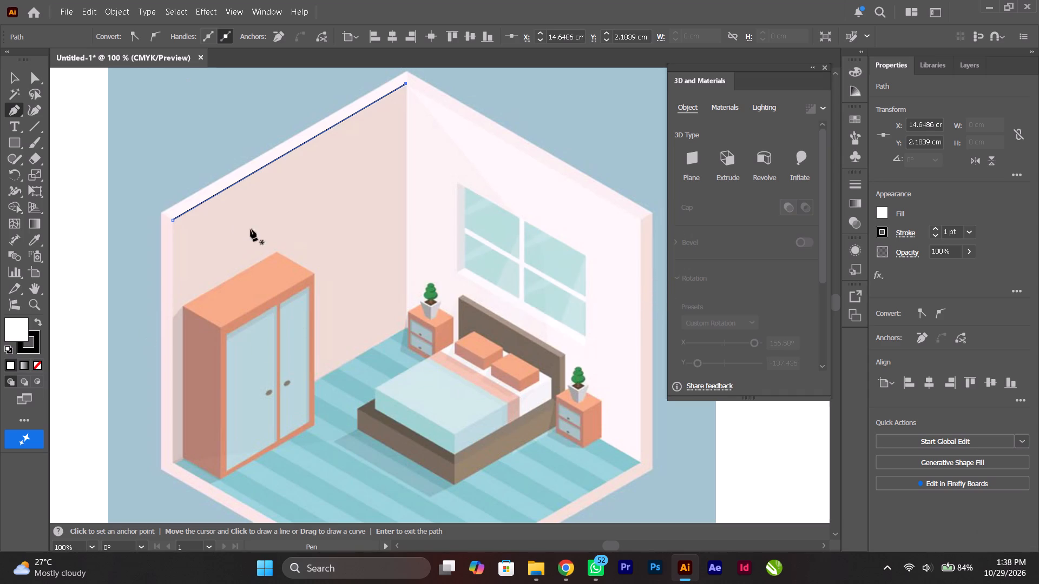
Continue the wardrobe wall outline about 8 cm down the back corner and about 9 cm along the floor edge, closing it at the start.
left_click(406, 85)
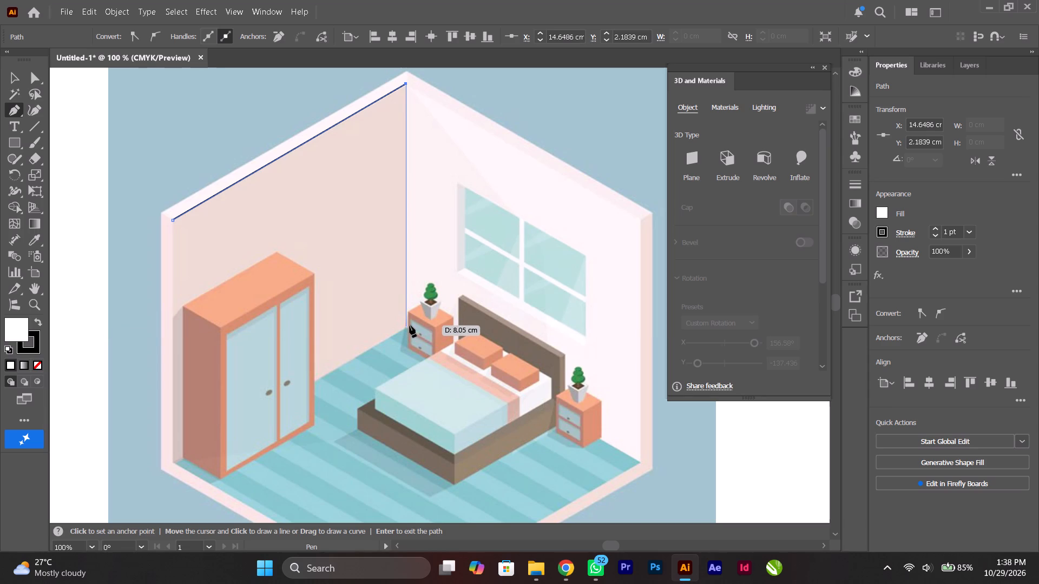
left_click(410, 326, "shift")
key("ctrl+z")
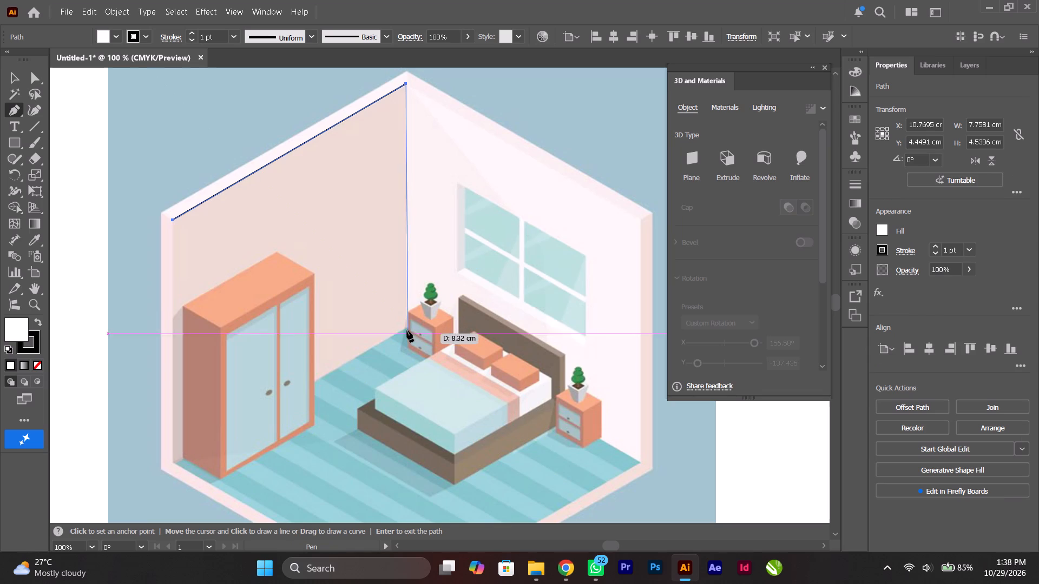
left_click(406, 325)
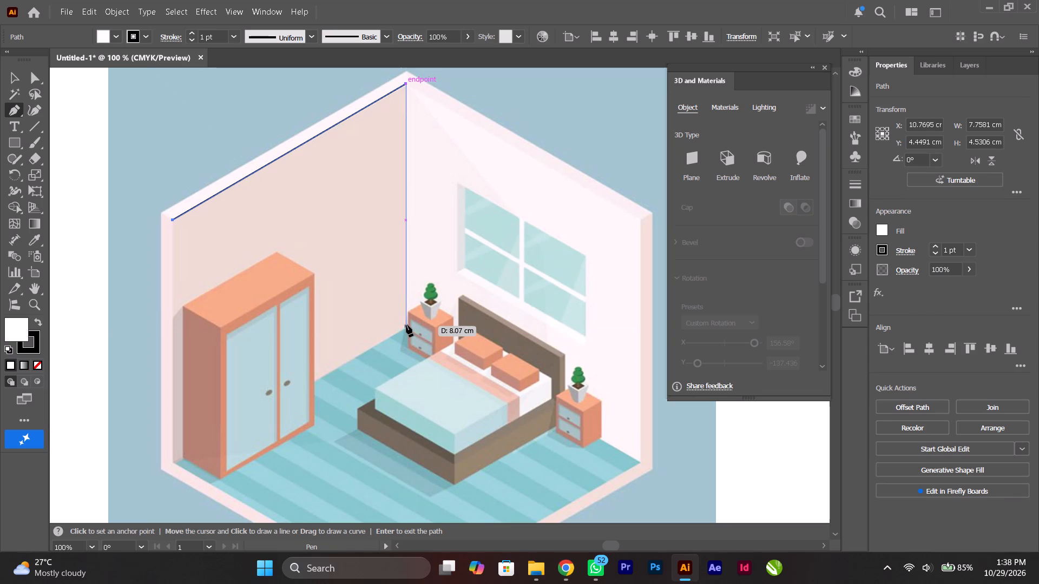
left_click(174, 463)
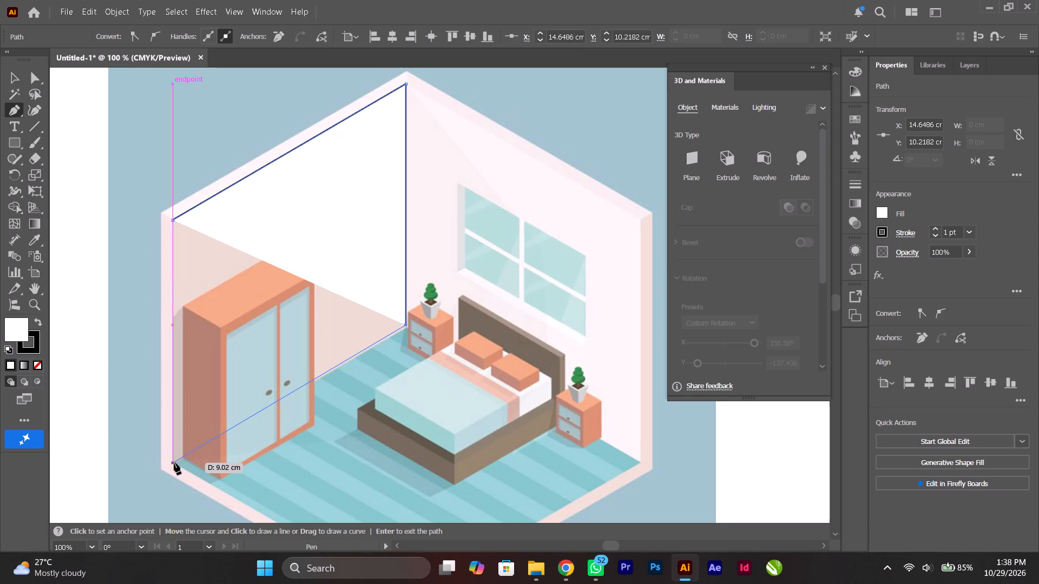
left_click(174, 220)
Clear the wardrobe wall shape's white fill and use the Eyedropper to apply the beige-pink wall colour from the reference.
left_click(41, 368)
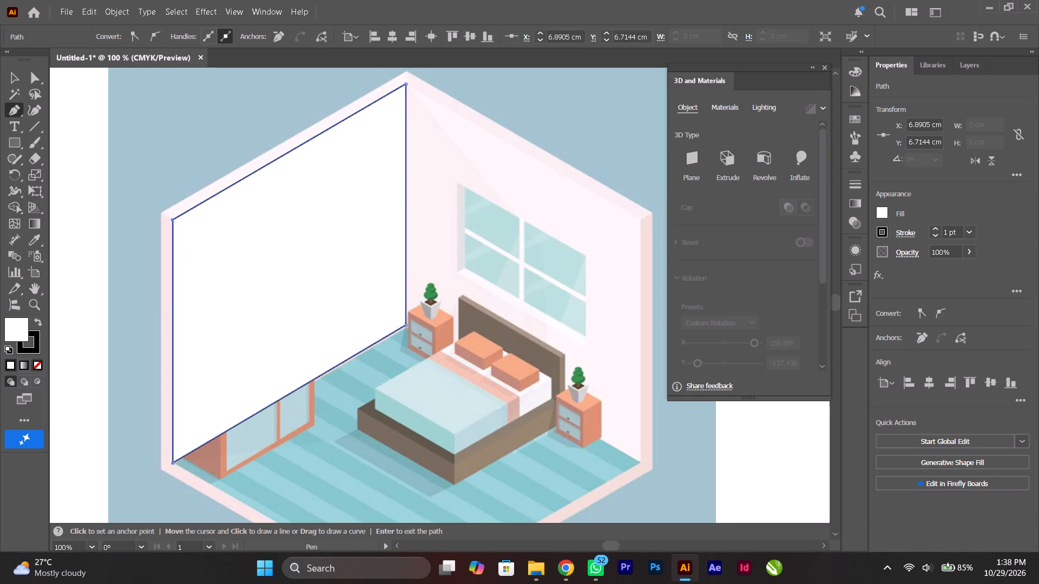
left_click(34, 241)
left_click(337, 216)
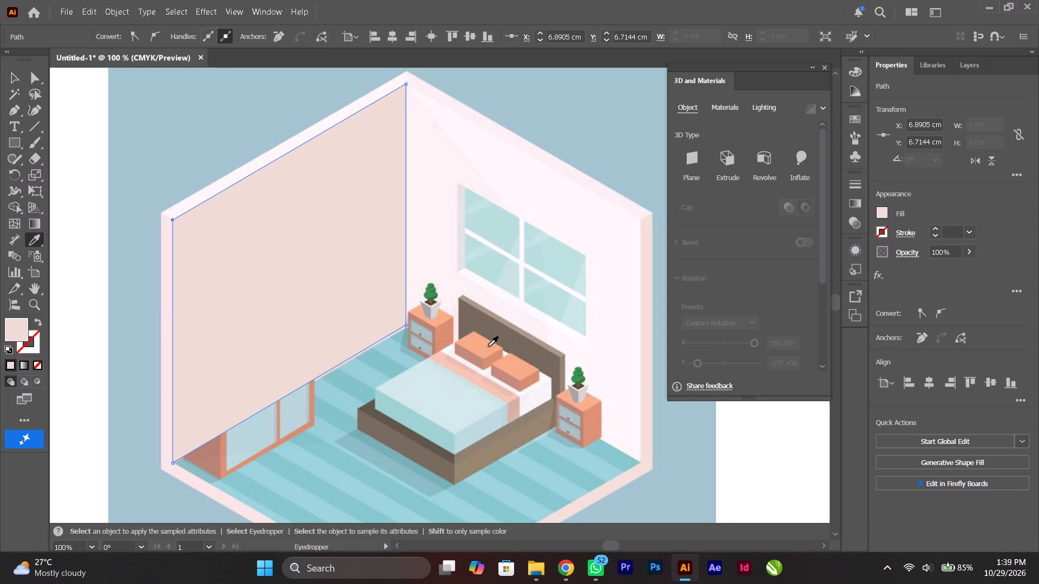
With the Curvature tool, move the wardrobe wall shape's anchor at the back floor corner slightly down to meet the floor edge.
left_click(35, 114)
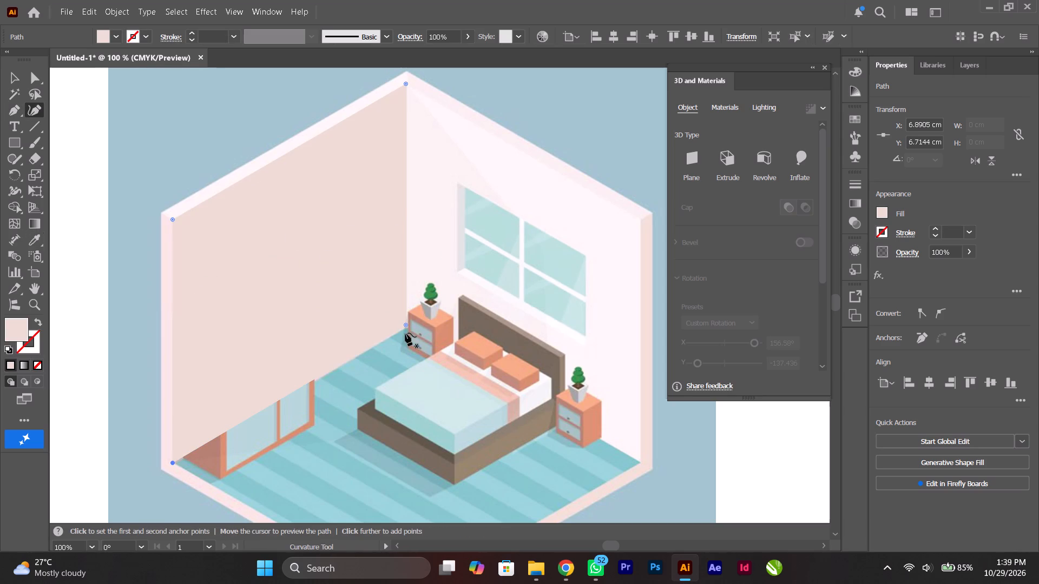
scroll(405, 333, "up", 5, "alt")
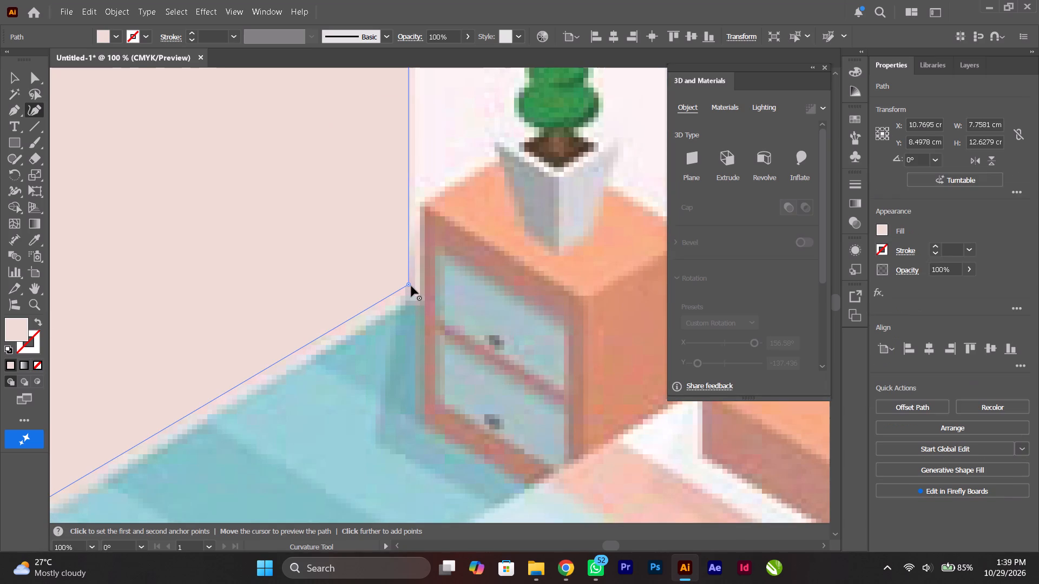
left_click_drag(409, 286, 409, 299)
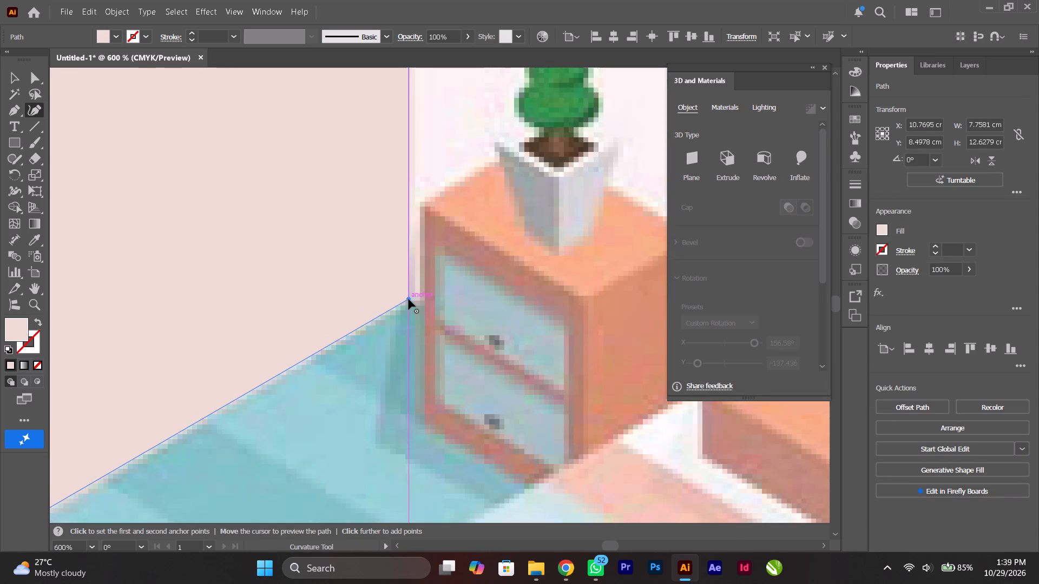
scroll(409, 299, "down", 3, "alt")
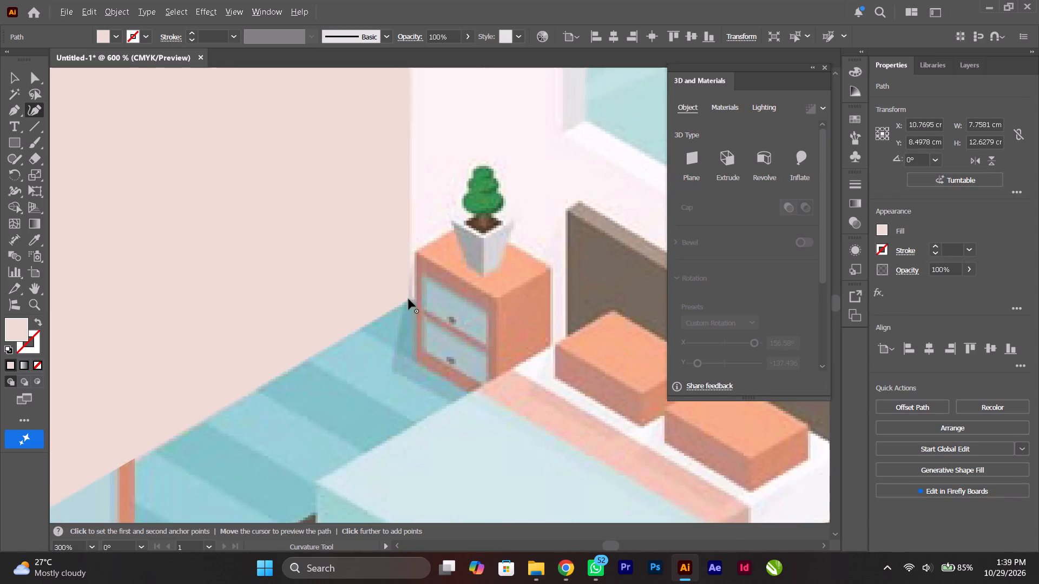
scroll(409, 299, "down", 4, "alt")
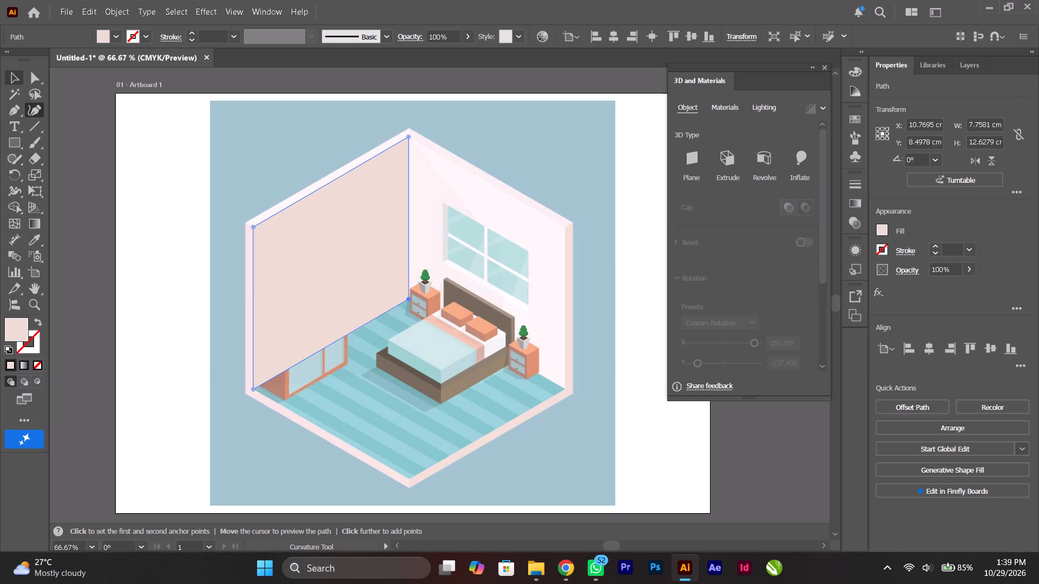
With the Pen tool, trace the window wall's inner top edge from its outer corner to the back corner, about 9 cm long.
left_click(19, 111)
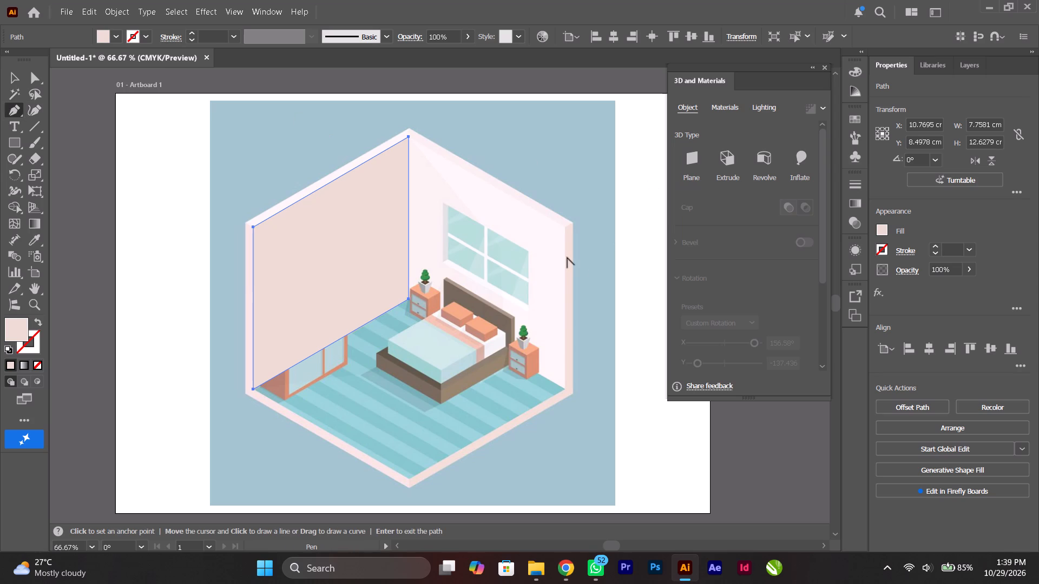
scroll(568, 257, "up", 3, "alt")
scroll(567, 257, "up", 2)
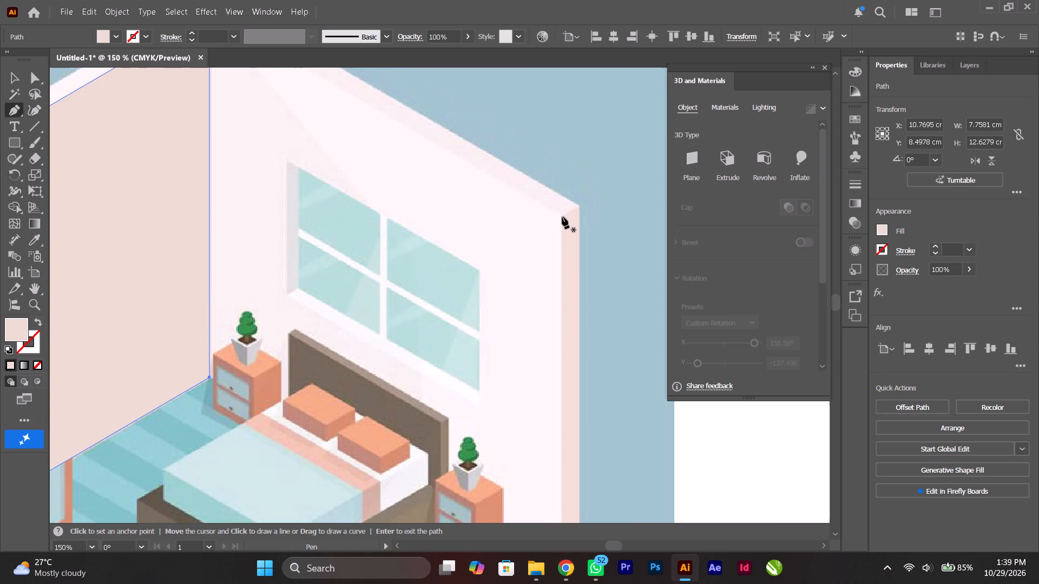
left_click(562, 214)
scroll(536, 209, "up", 13, "ctrl")
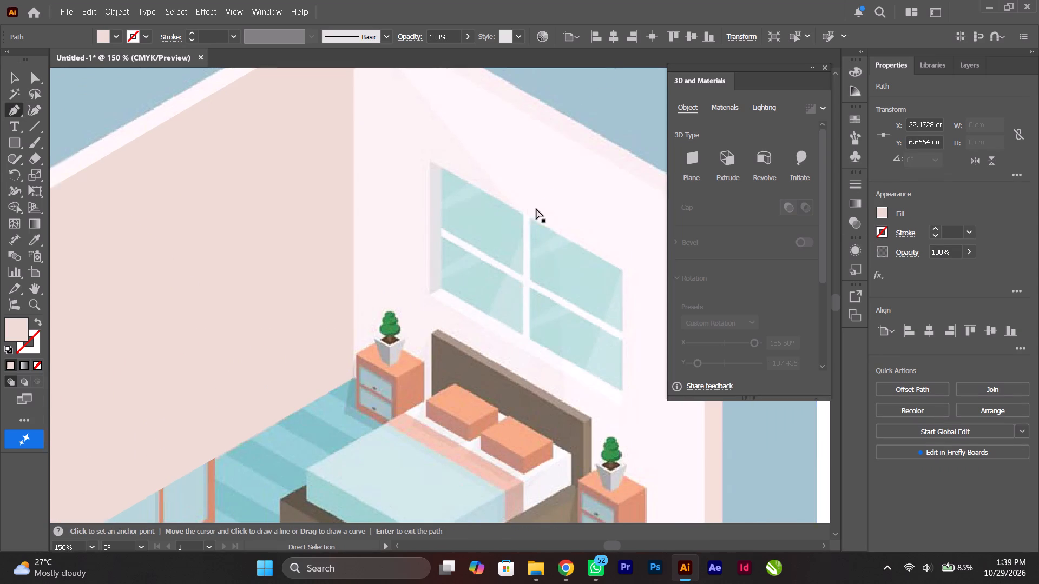
scroll(536, 209, "up", 8)
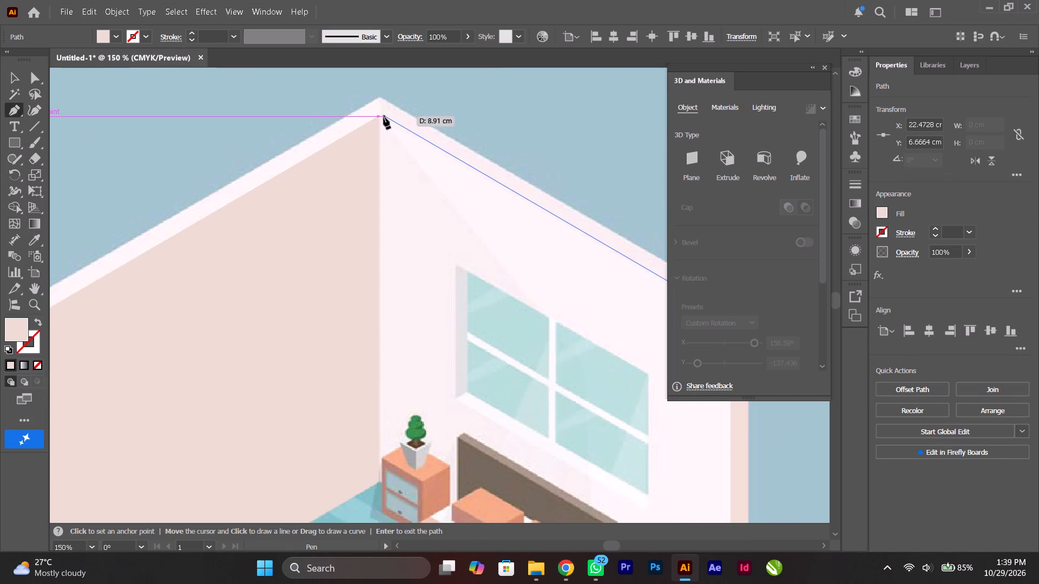
left_click(380, 116)
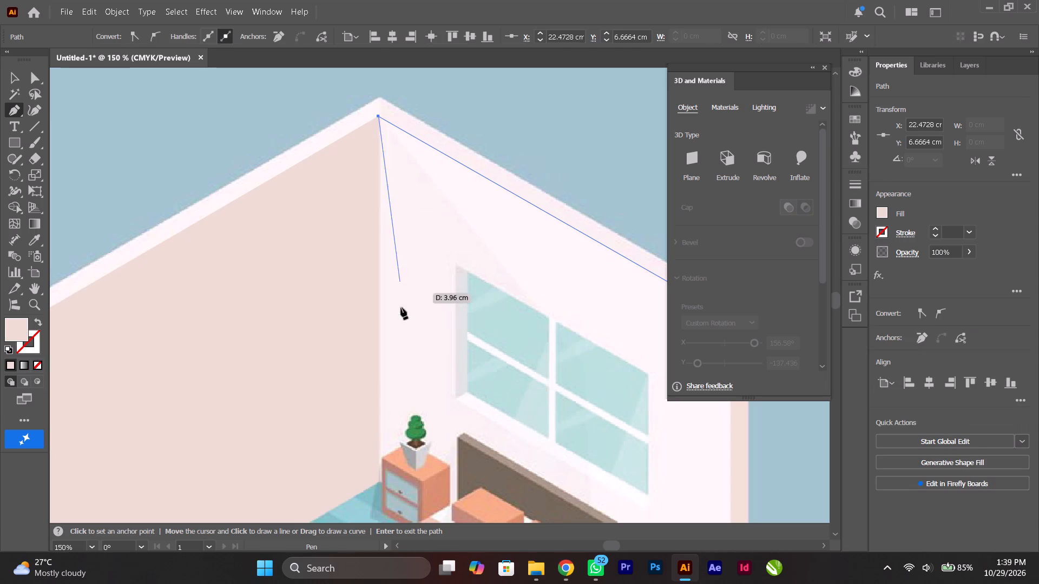
Continue the window wall outline about 8 cm down the back corner and about 9 cm along the floor edge, closing it at the outer top corner.
scroll(391, 353, "down", 11)
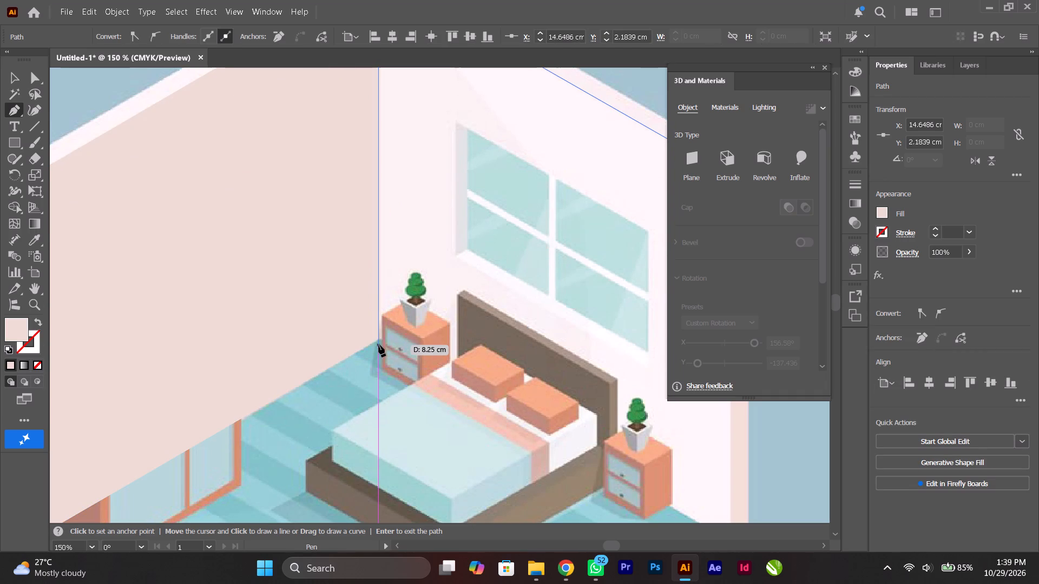
left_click(380, 340)
scroll(380, 340, "down", 9)
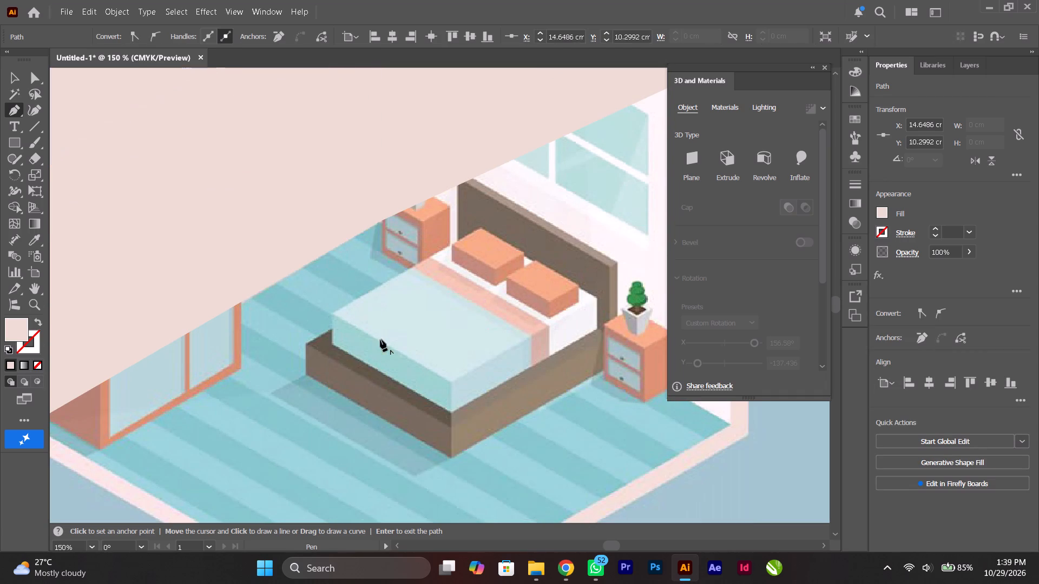
scroll(724, 366, "down", 7, "ctrl")
scroll(725, 342, "up", 14)
scroll(528, 399, "down", 11, "ctrl")
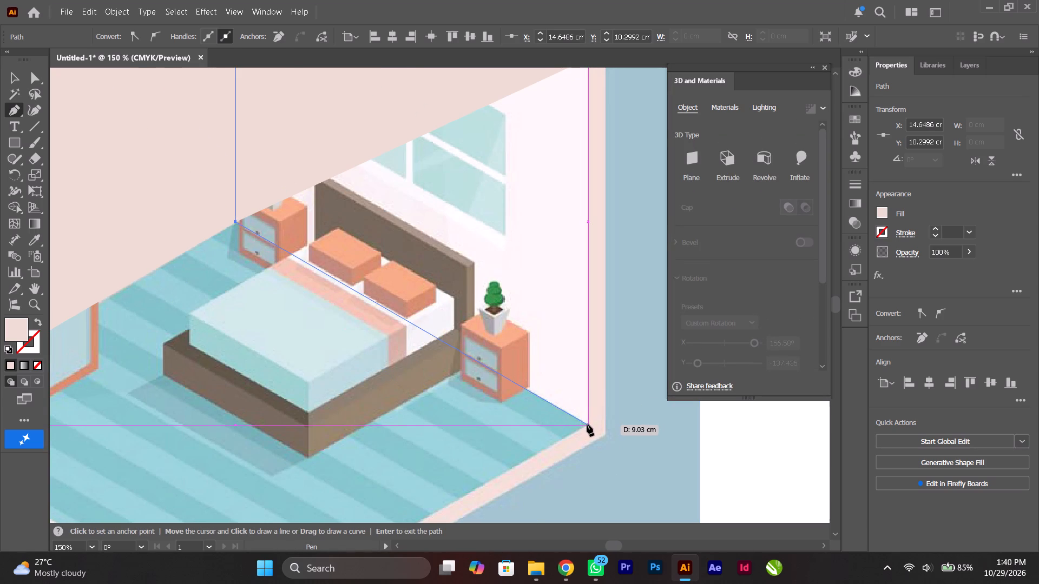
left_click(587, 424)
scroll(588, 422, "up", 18)
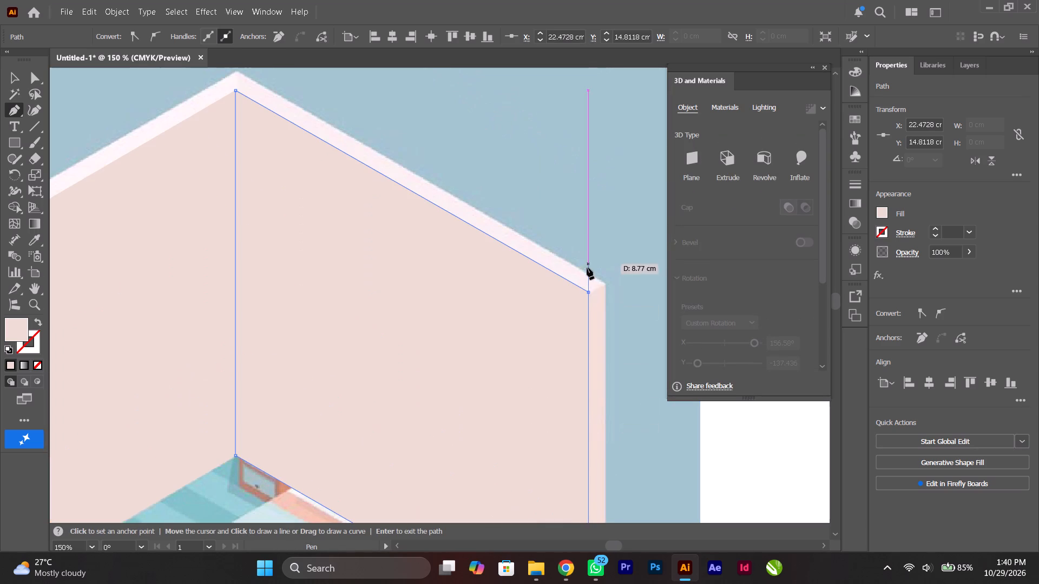
left_click(589, 291)
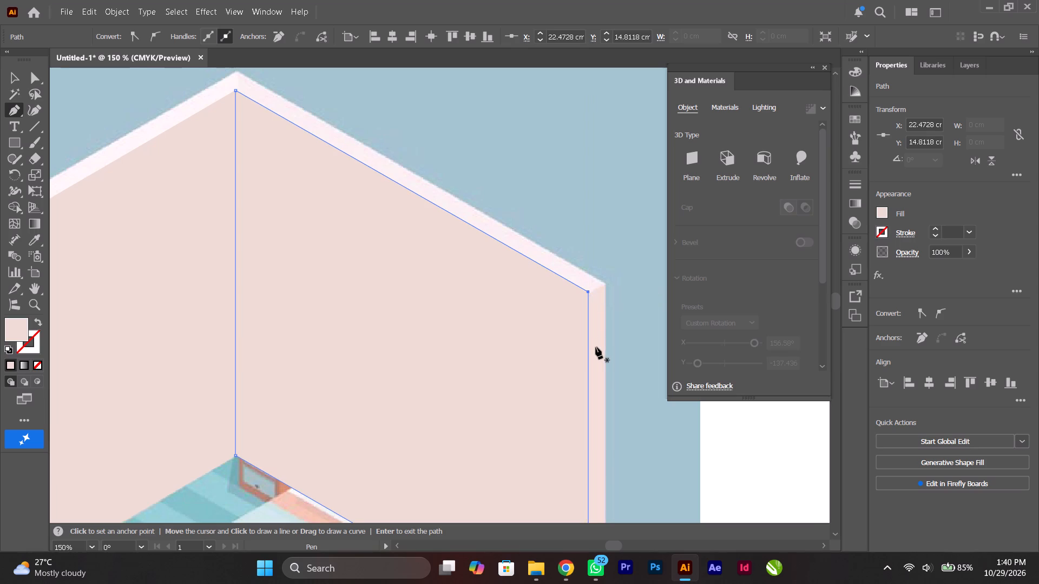
Clear the window wall shape's fill, apply the reference's pale pink wall colour with the Eyedropper, and deselect the shape.
left_click(39, 366)
left_click(34, 241)
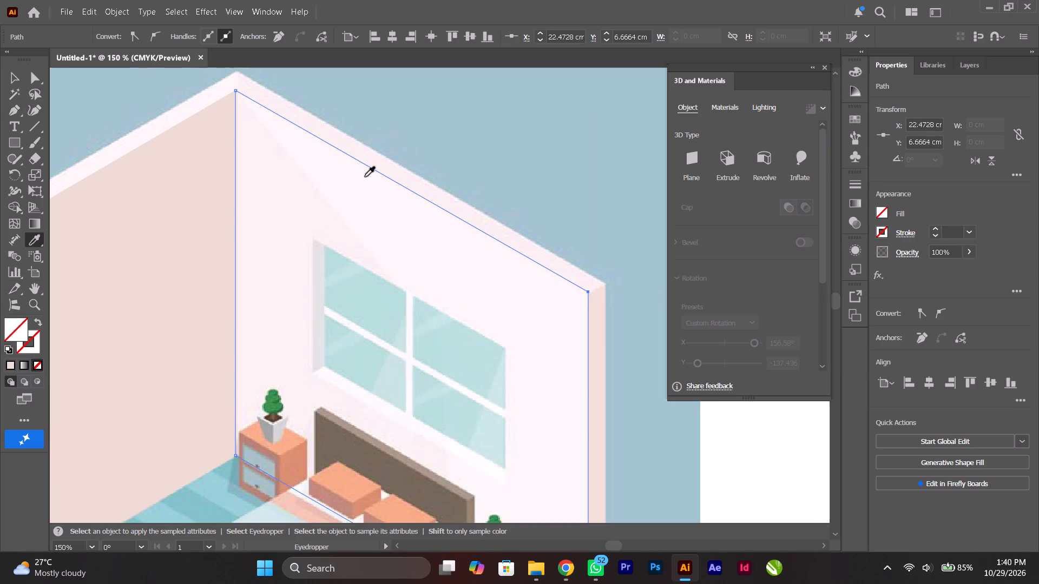
scroll(366, 176, "down", 7)
scroll(365, 177, "down", 1, "alt")
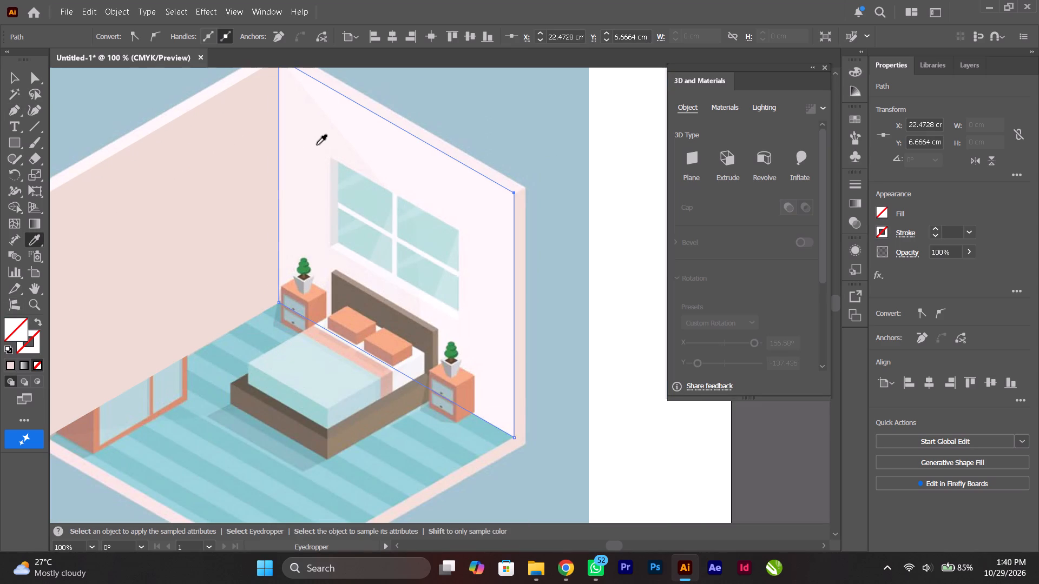
left_click(356, 130)
key("ctrl+z")
left_click(327, 137)
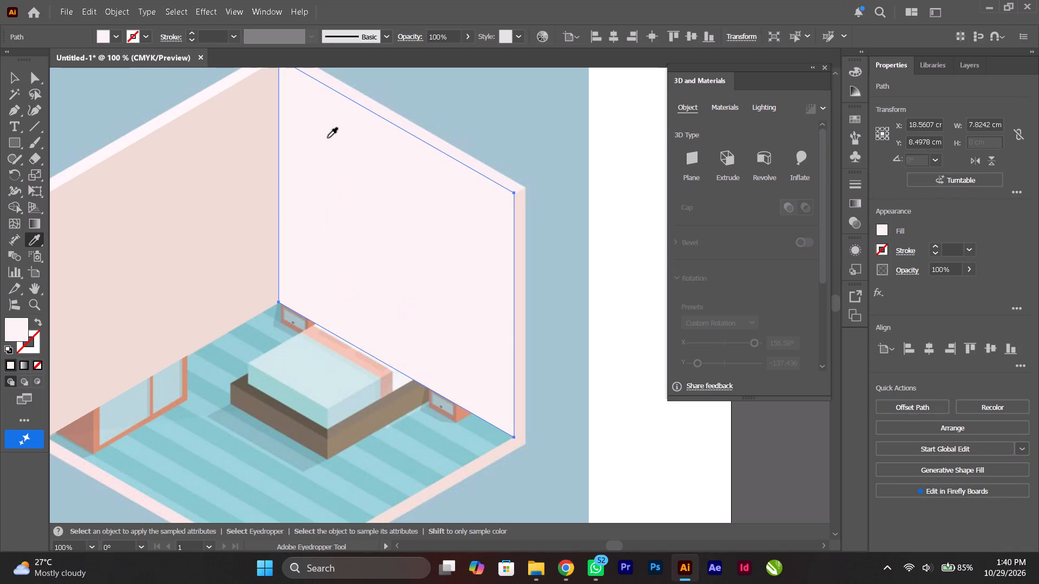
left_click(10, 78)
left_click(643, 225)
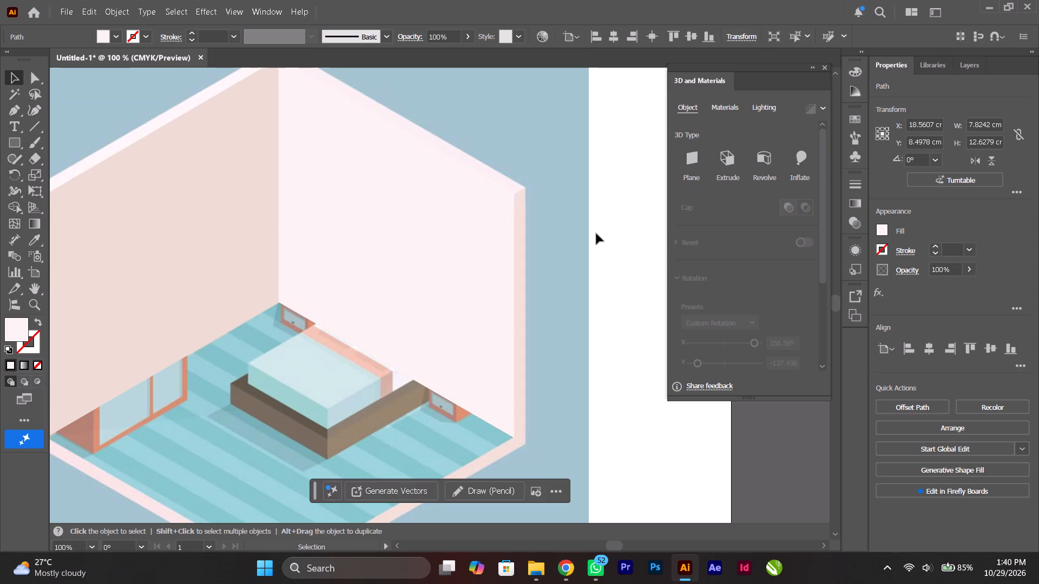
With the Pen tool, trace the floor border strip from the window wall's outer bottom corner to the front corner, about 9.5 cm long, and close it.
scroll(596, 234, "up", 8, "ctrl")
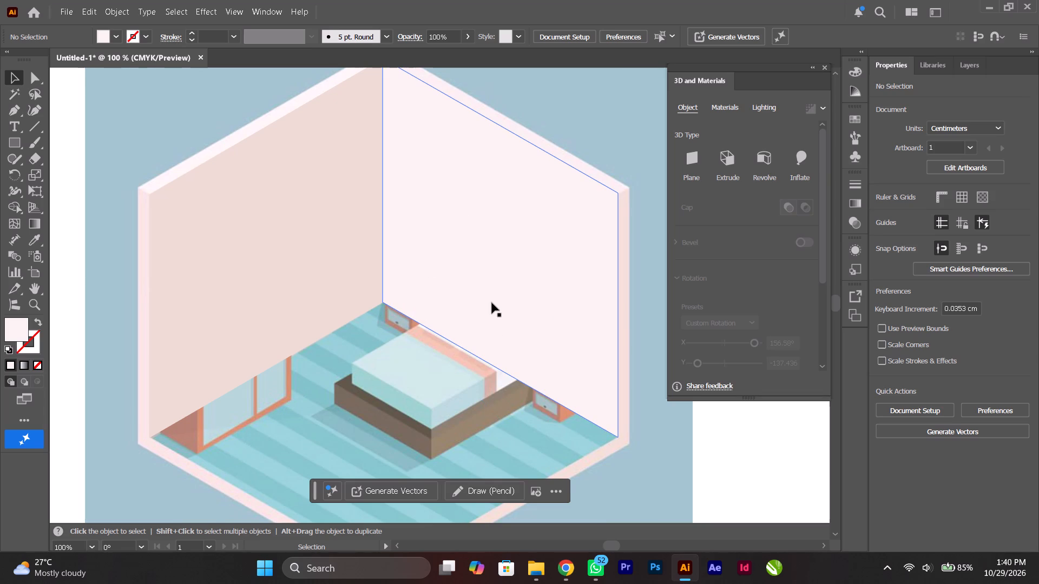
scroll(492, 302, "down", 8)
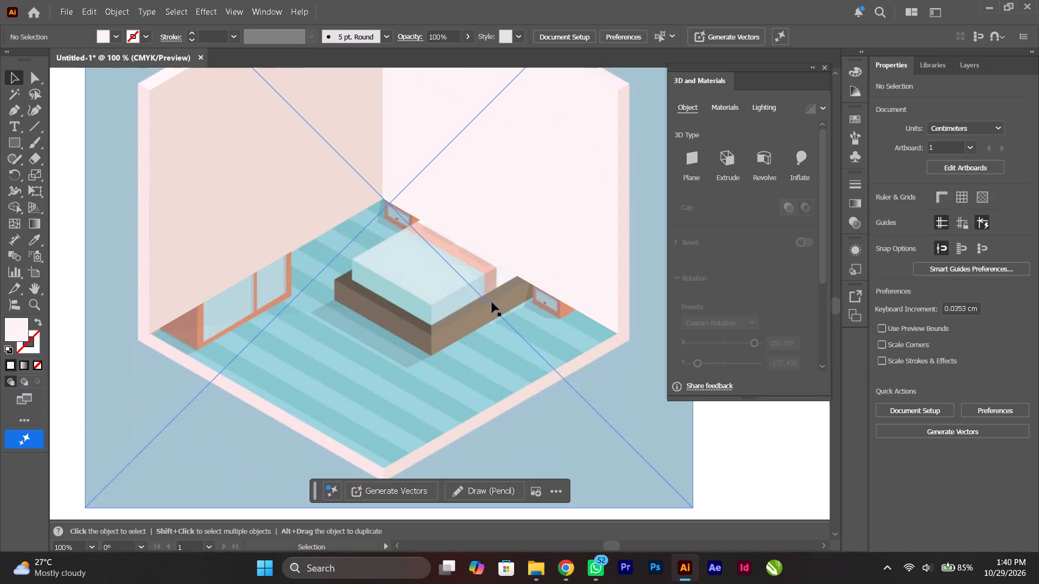
scroll(492, 302, "down", 2)
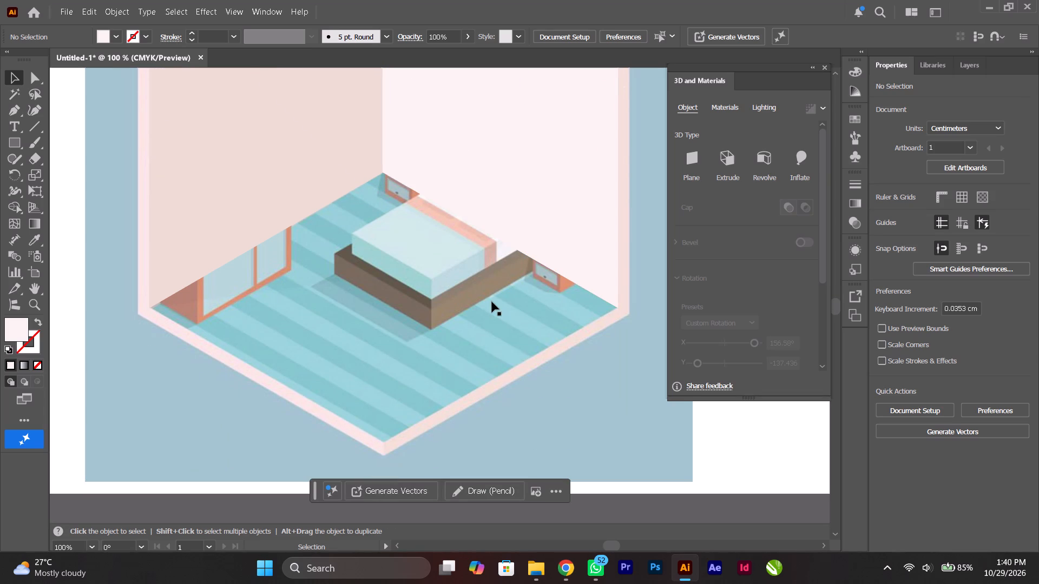
left_click(16, 108)
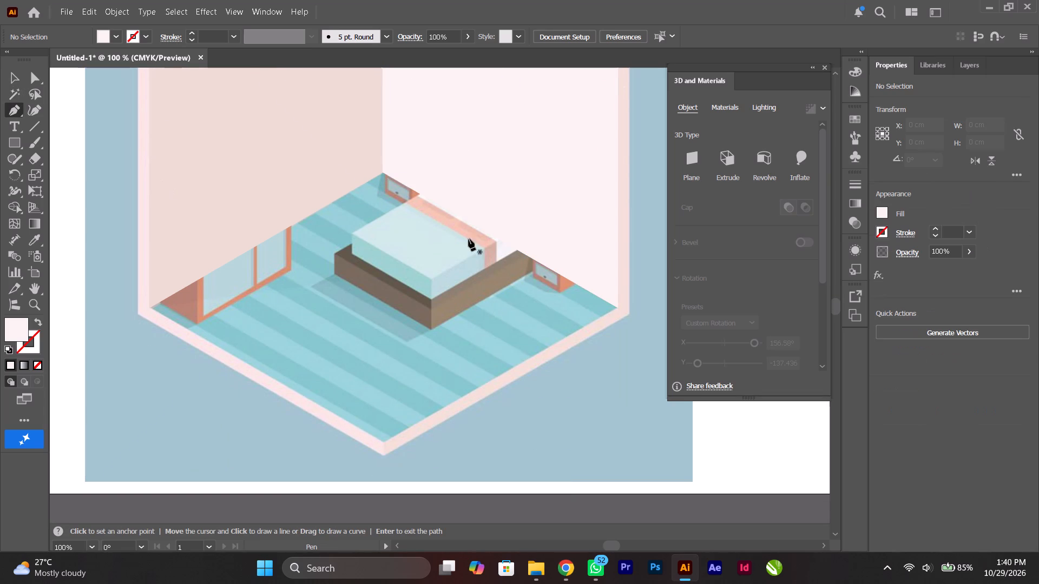
scroll(631, 316, "up", 6, "alt")
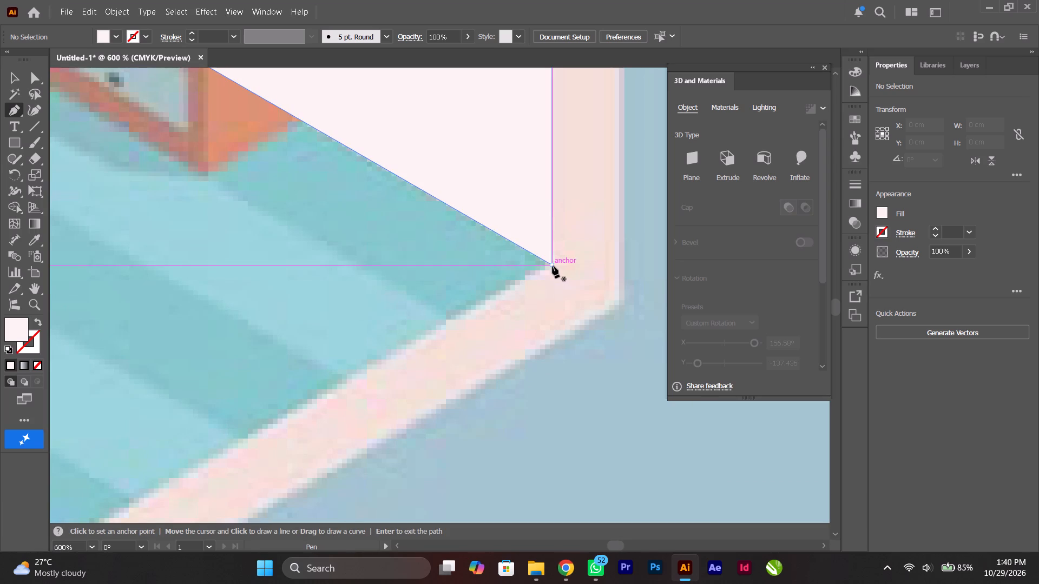
left_click(553, 265)
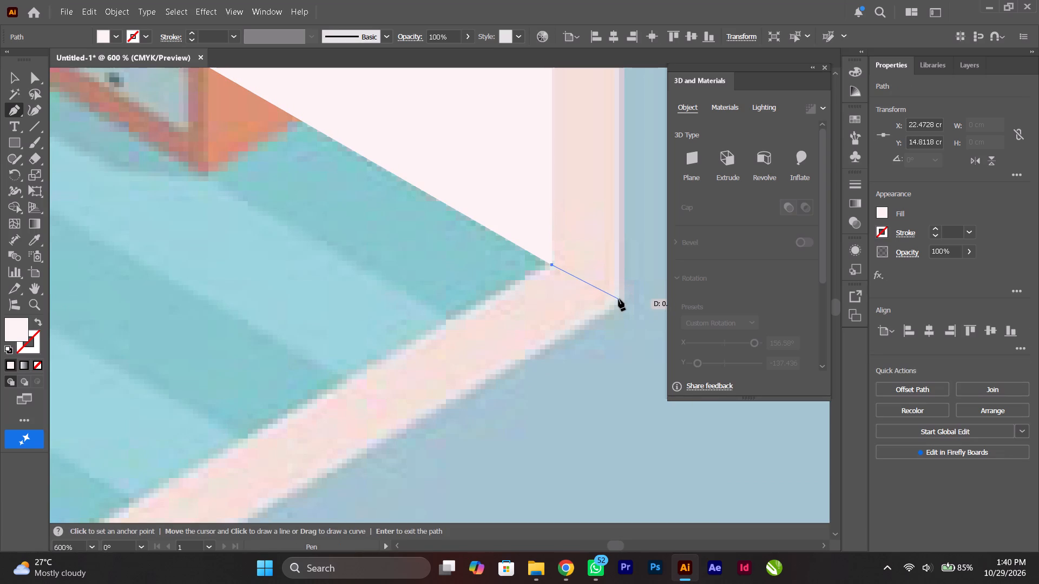
left_click(619, 301)
scroll(619, 300, "down", 5, "alt")
scroll(614, 308, "down", 4)
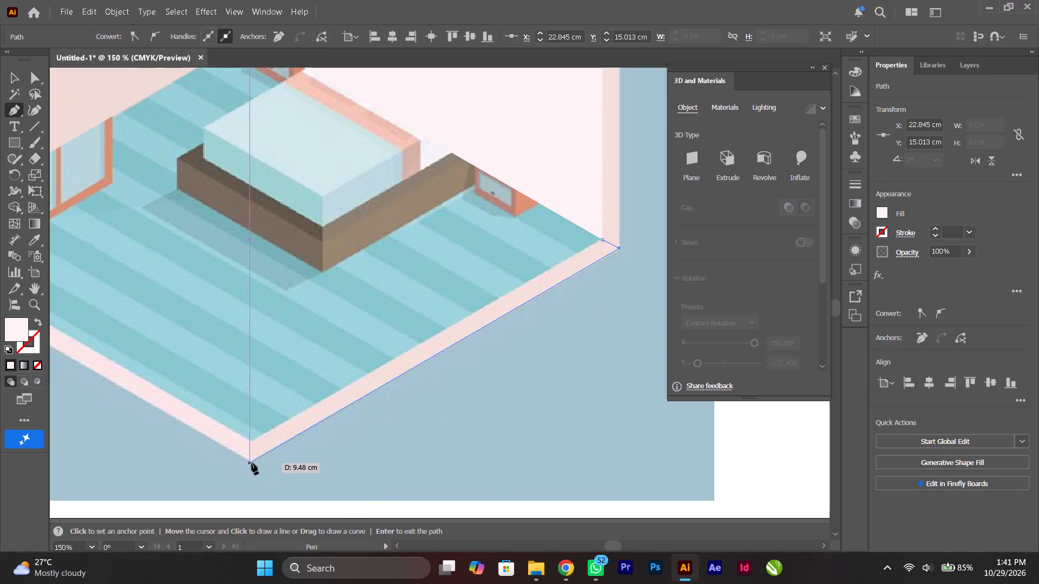
left_click(252, 463)
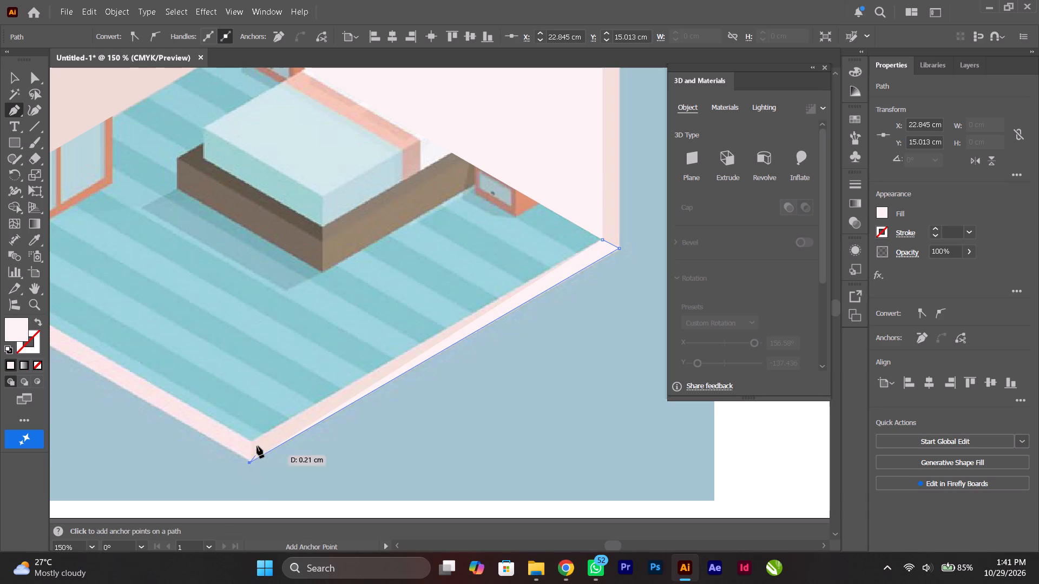
left_click(250, 442, "shift")
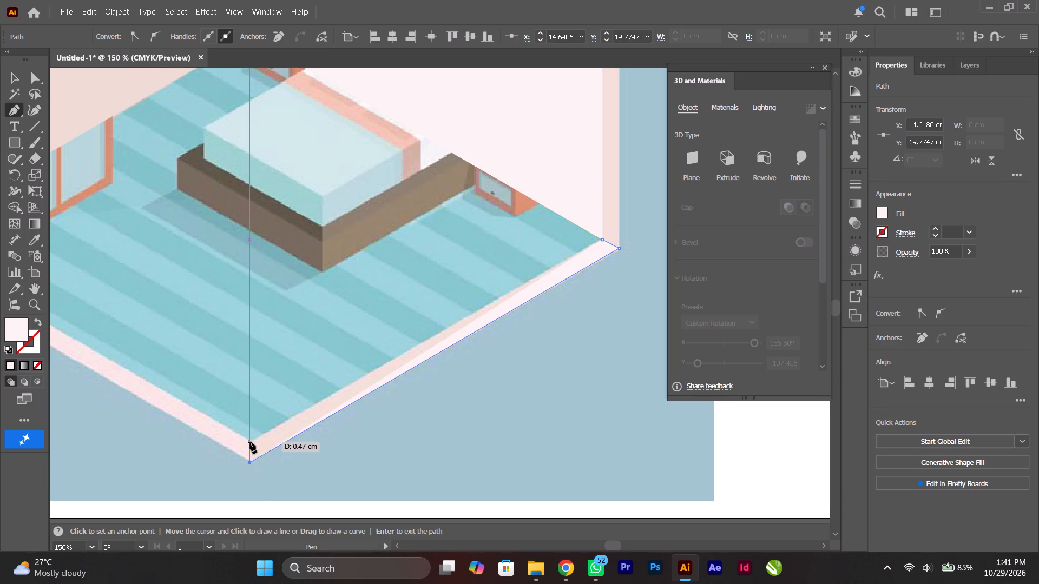
left_click(601, 241)
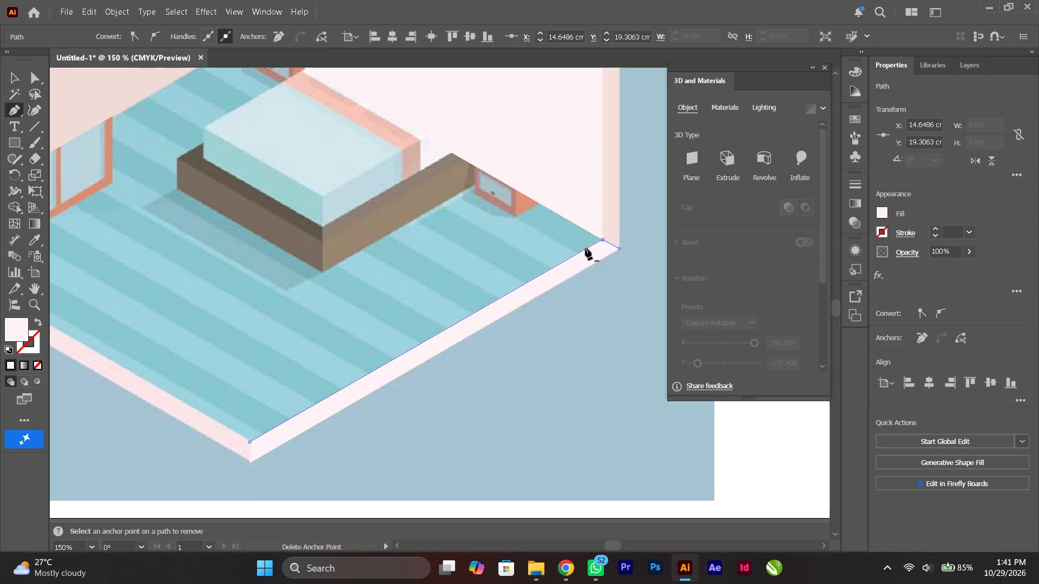
Clear that border strip's fill and apply the reference's dusky pink border colour with the Eyedropper.
left_click(41, 365)
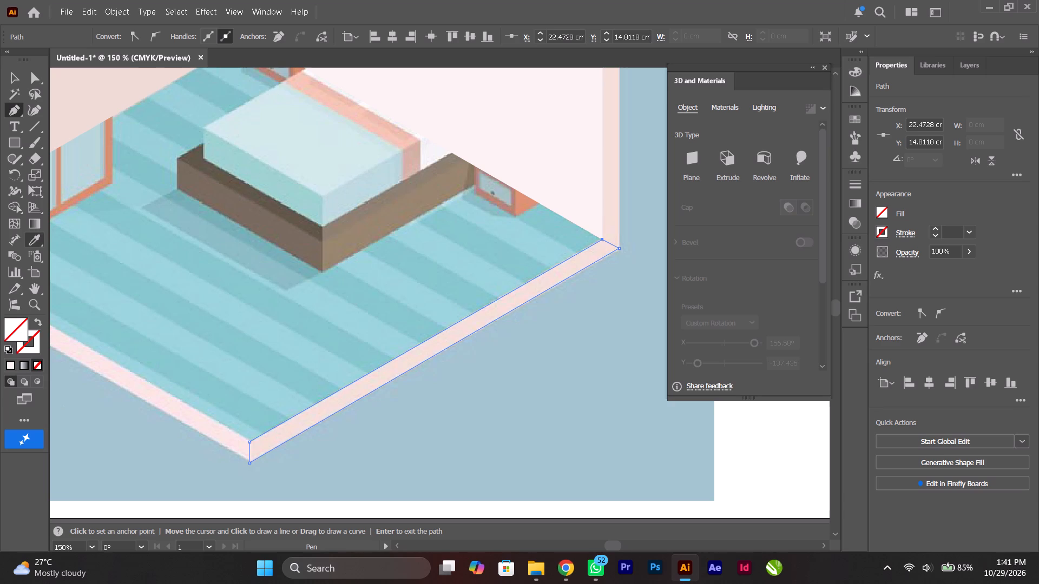
left_click(38, 243)
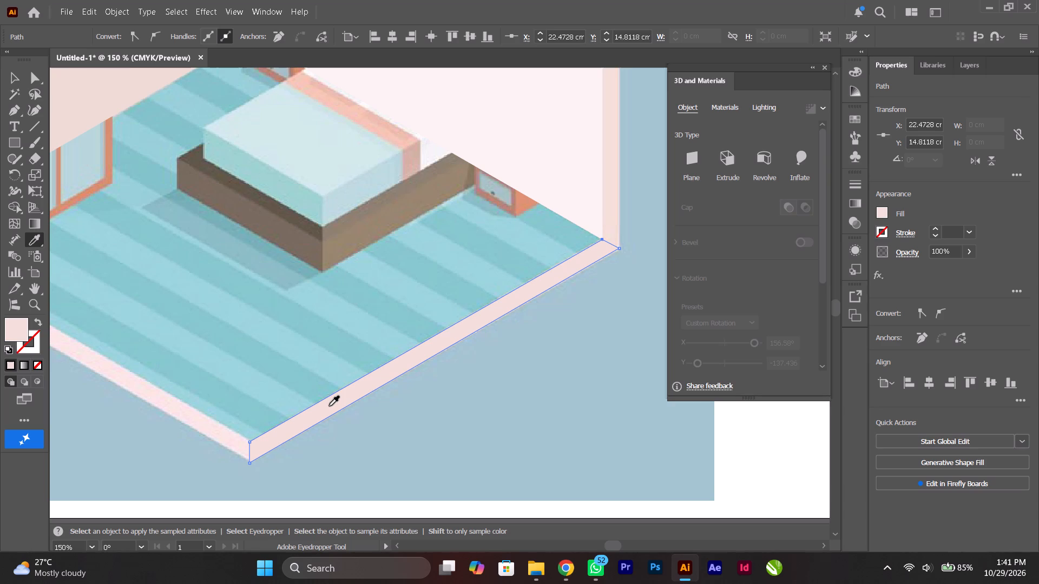
With the Pen tool, trace the floor border strip from the wardrobe wall's outer bottom corner to the front corner, inner edge about 9 cm, and close it.
left_click(14, 115)
scroll(177, 376, "up", 17, "ctrl")
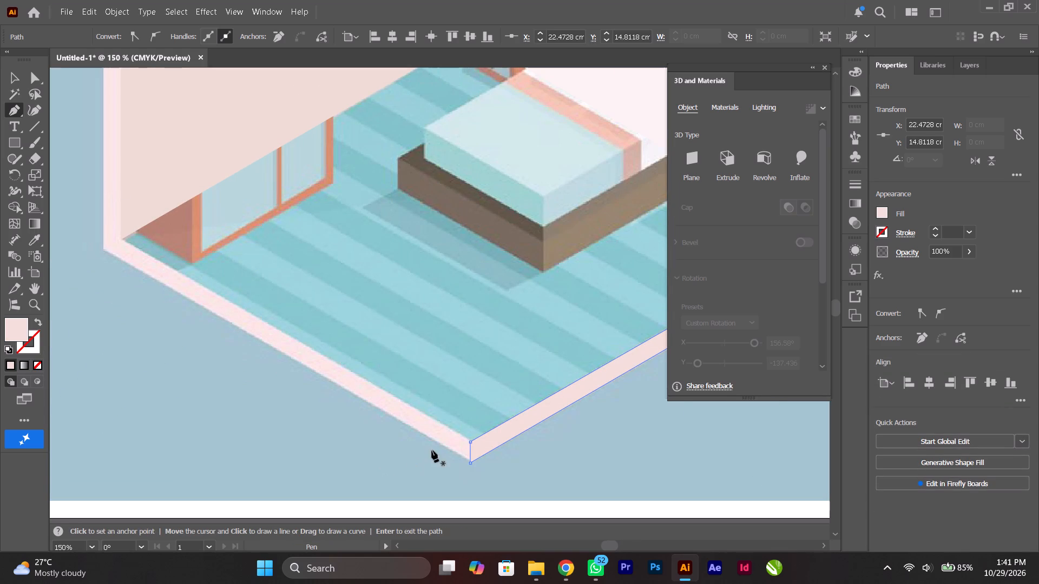
scroll(106, 247, "up", 4, "alt")
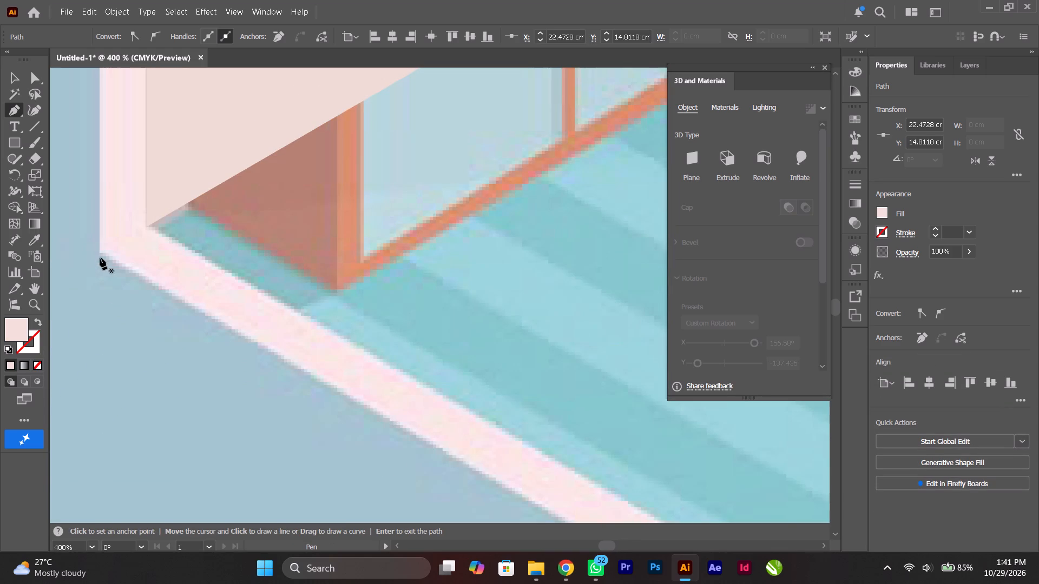
left_click(101, 252)
left_click(146, 227)
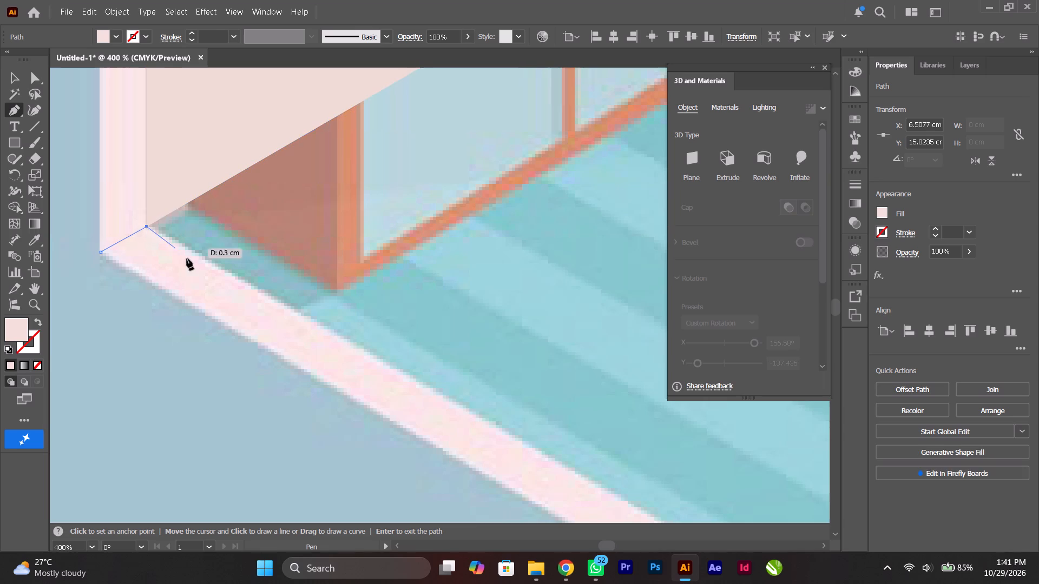
scroll(194, 264, "down", 2, "alt")
scroll(194, 264, "down", 6, "ctrl")
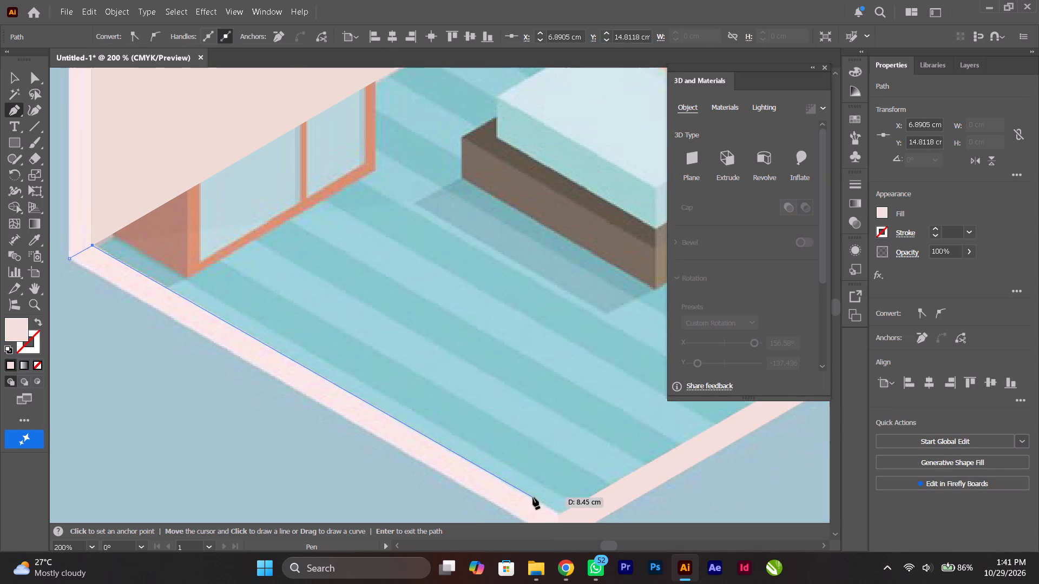
scroll(537, 497, "down", 2)
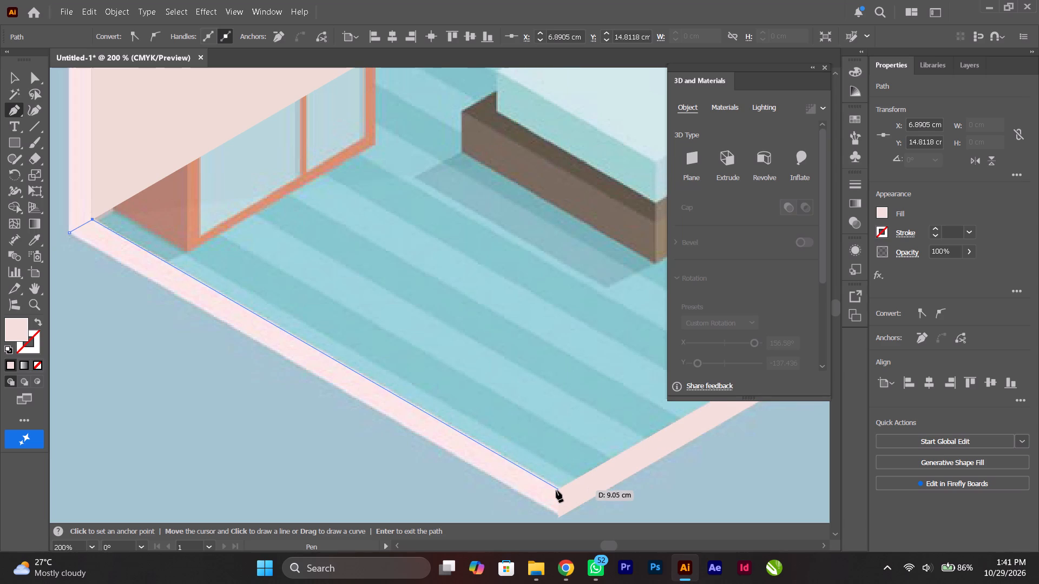
left_click(557, 490)
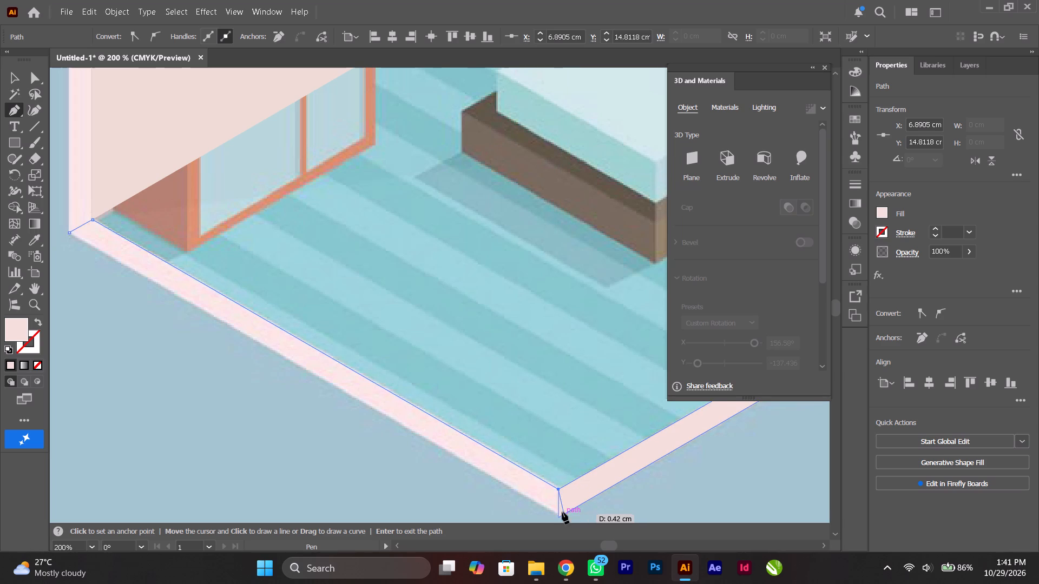
left_click(556, 516)
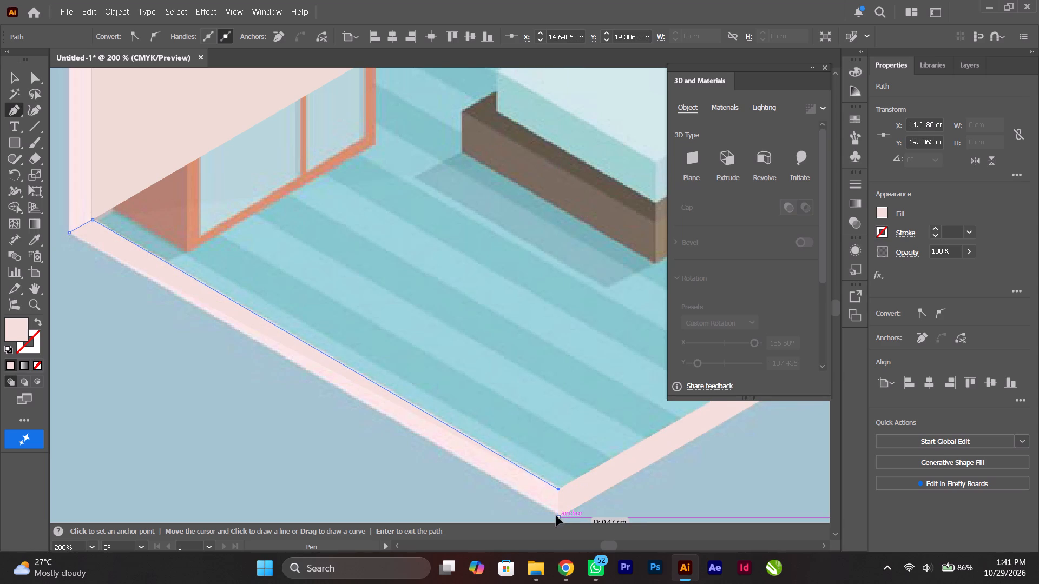
left_click(71, 231)
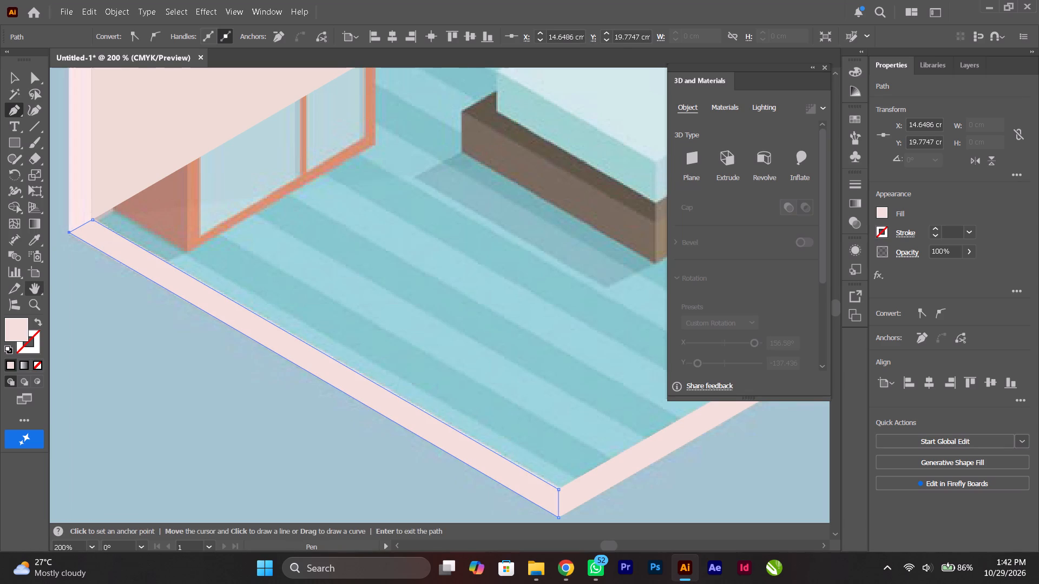
Clear the wardrobe-side border strip's fill, apply the reference's lighter pink border colour with the Eyedropper, and deselect the strip.
left_click(37, 364)
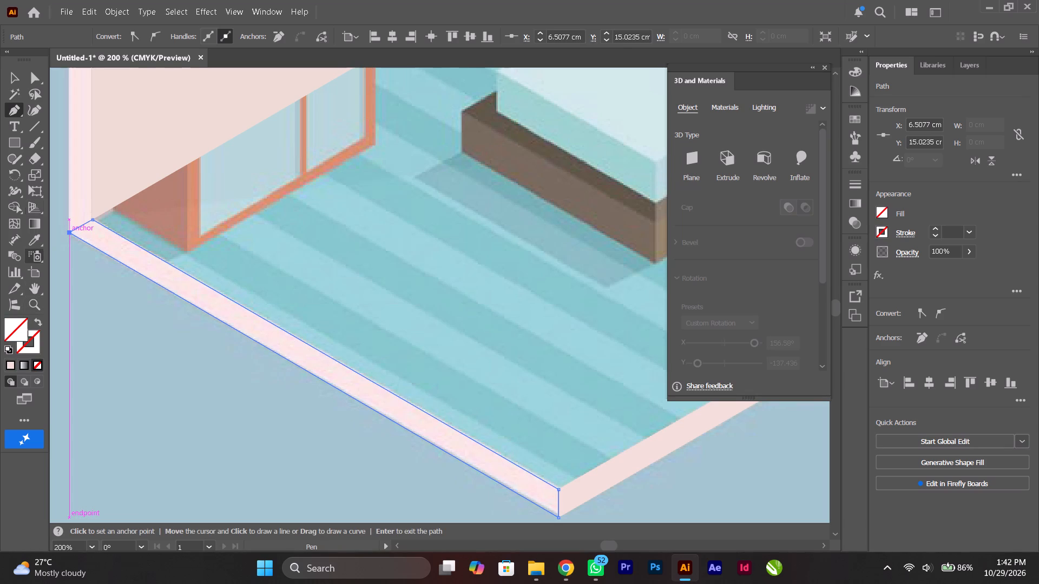
left_click(32, 243)
left_click(154, 258)
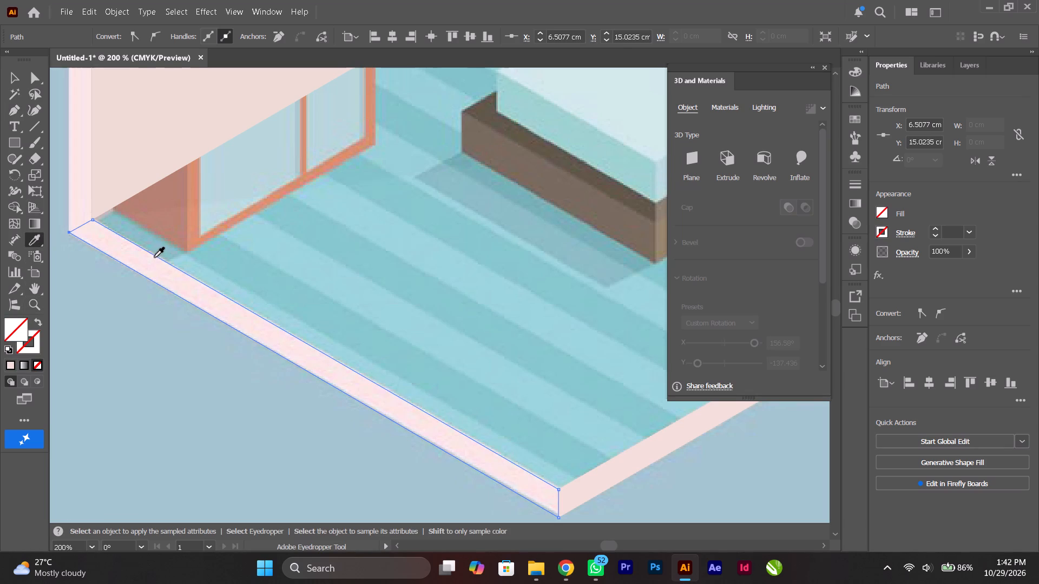
left_click(5, 83)
left_click(165, 370)
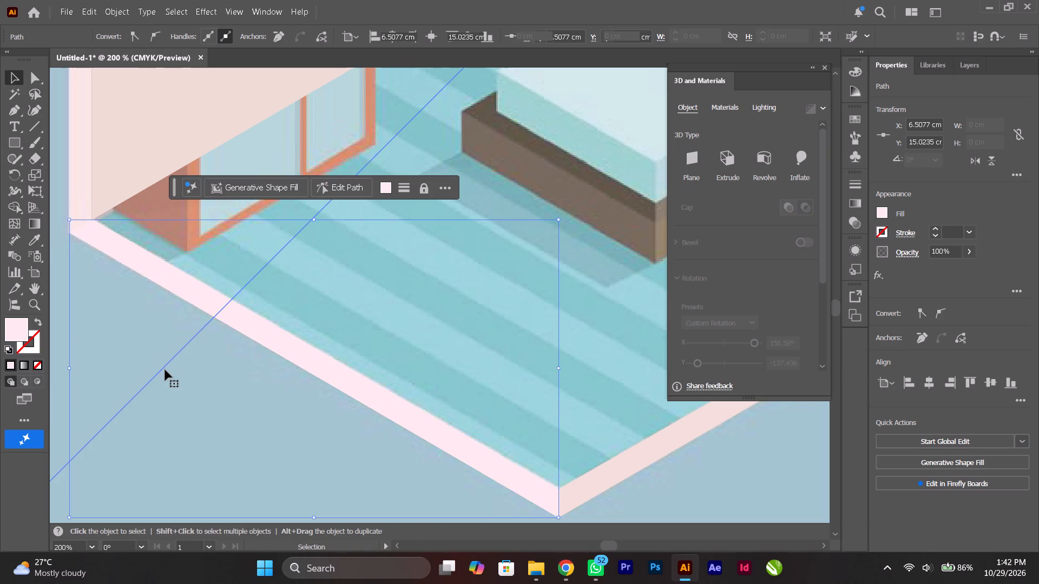
Look over the traced walls and floor border against the reference, examining the remaining outer wall edges.
scroll(166, 371, "up", 3)
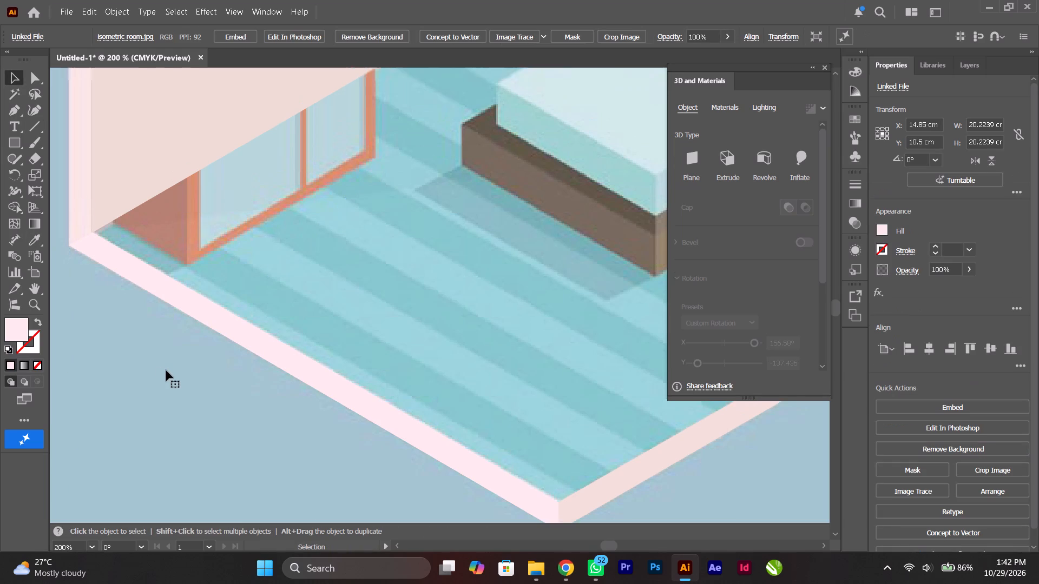
scroll(166, 370, "down", 1, "alt")
scroll(166, 370, "up", 19)
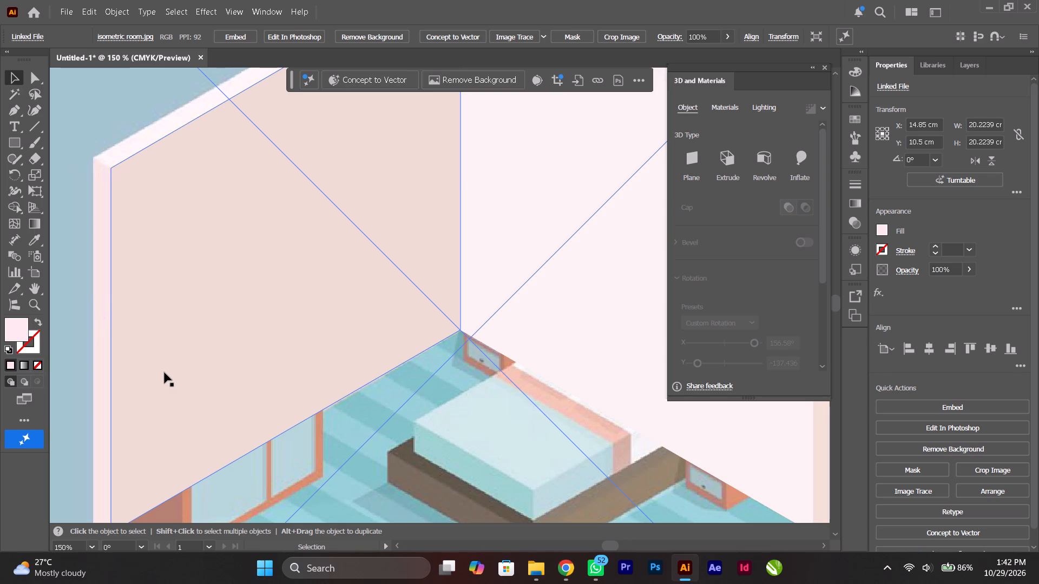
scroll(165, 372, "up", 5)
scroll(166, 372, "down", 1, "alt")
scroll(166, 372, "down", 3, "ctrl")
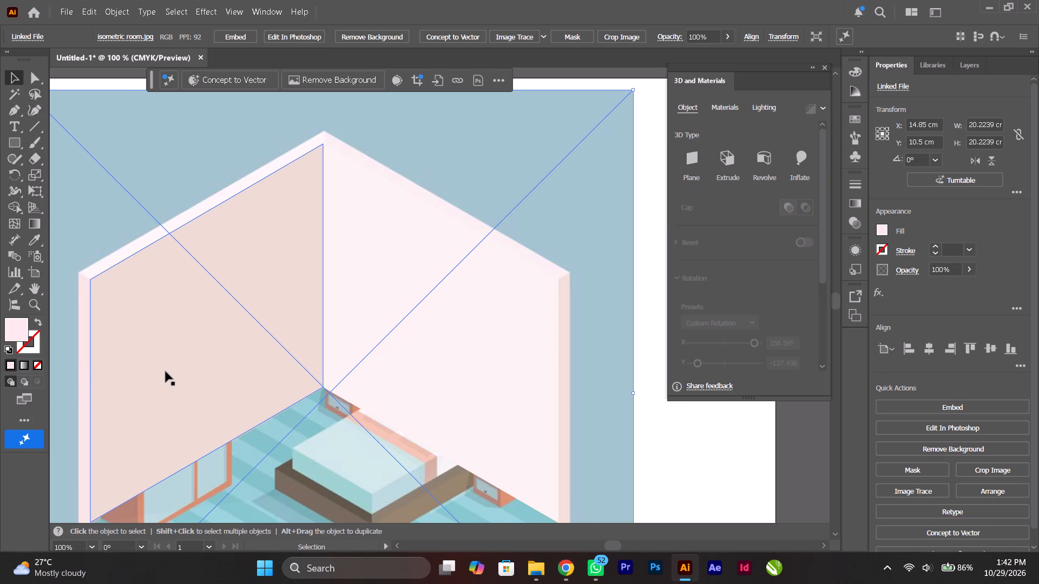
scroll(259, 257, "down", 3)
scroll(285, 330, "up", 4, "ctrl")
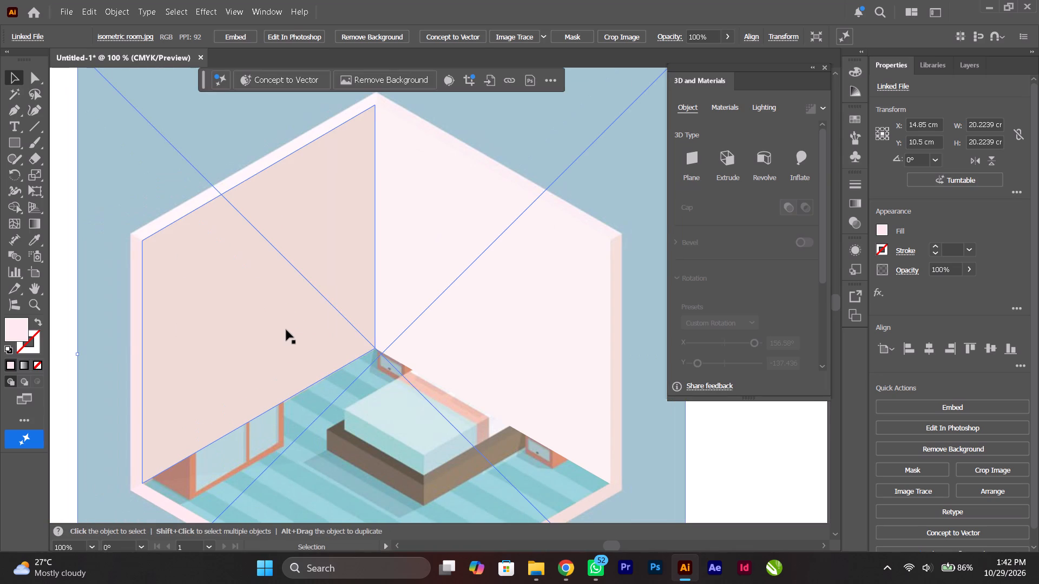
scroll(563, 271, "down", 6, "ctrl")
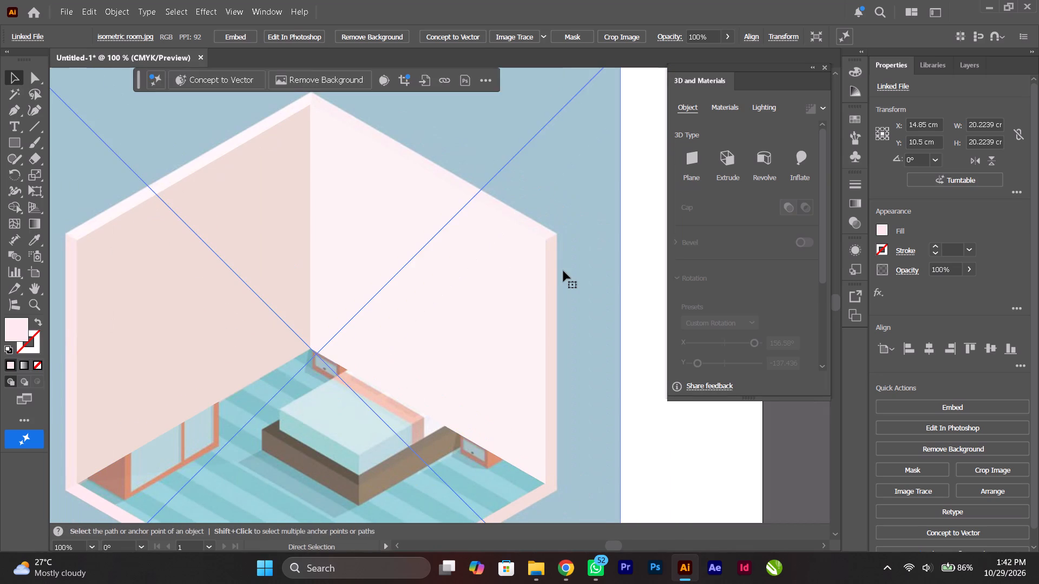
scroll(563, 271, "down", 1)
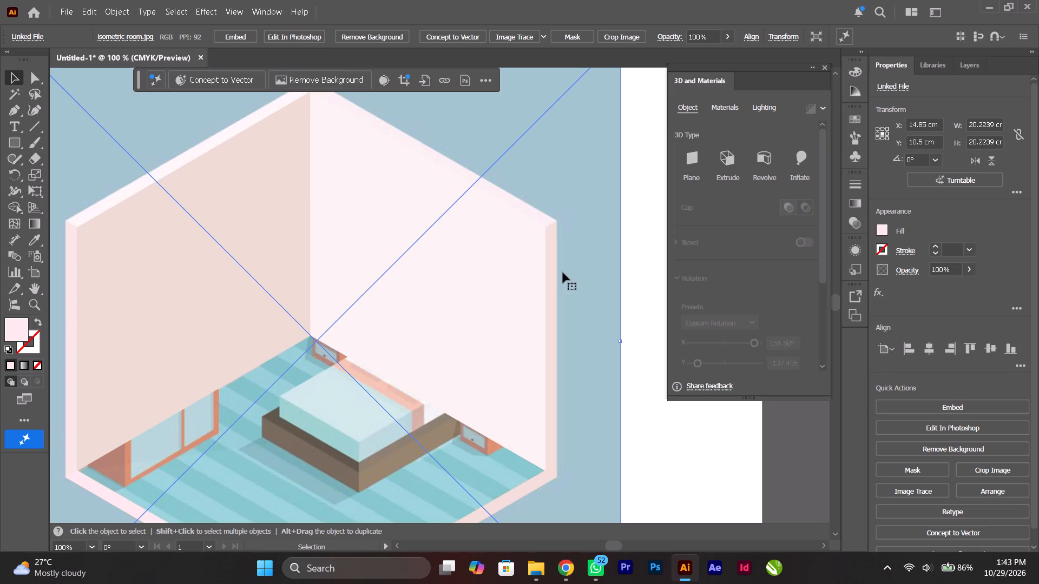
With the Pen tool, trace the wardrobe wall's outer vertical edge strip, outer side about 8.5 cm tall, and close the shape.
scroll(90, 250, "up", 5, "ctrl")
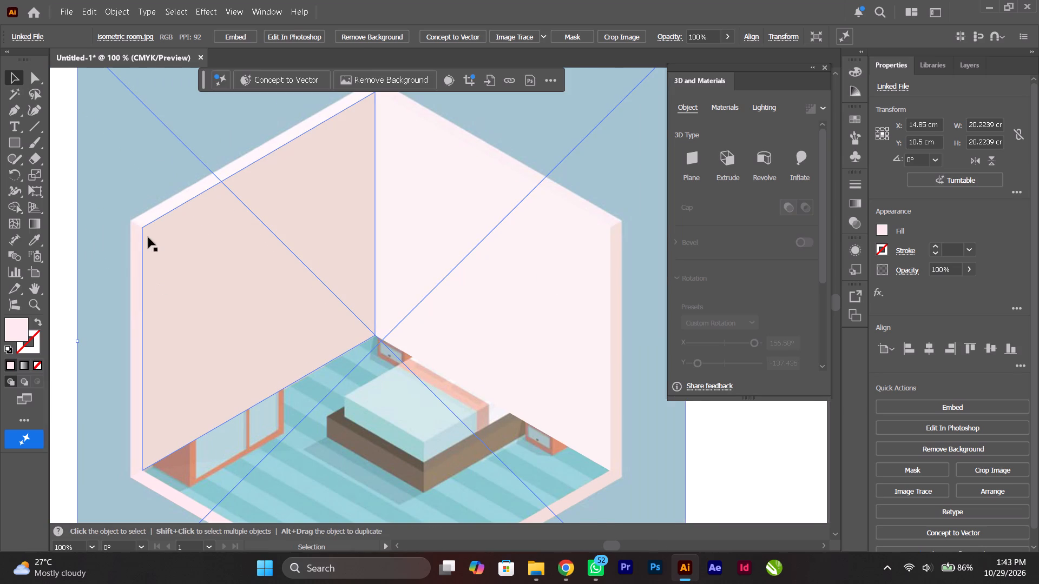
scroll(148, 237, "up", 2, "ctrl")
scroll(148, 237, "up", 2, "alt")
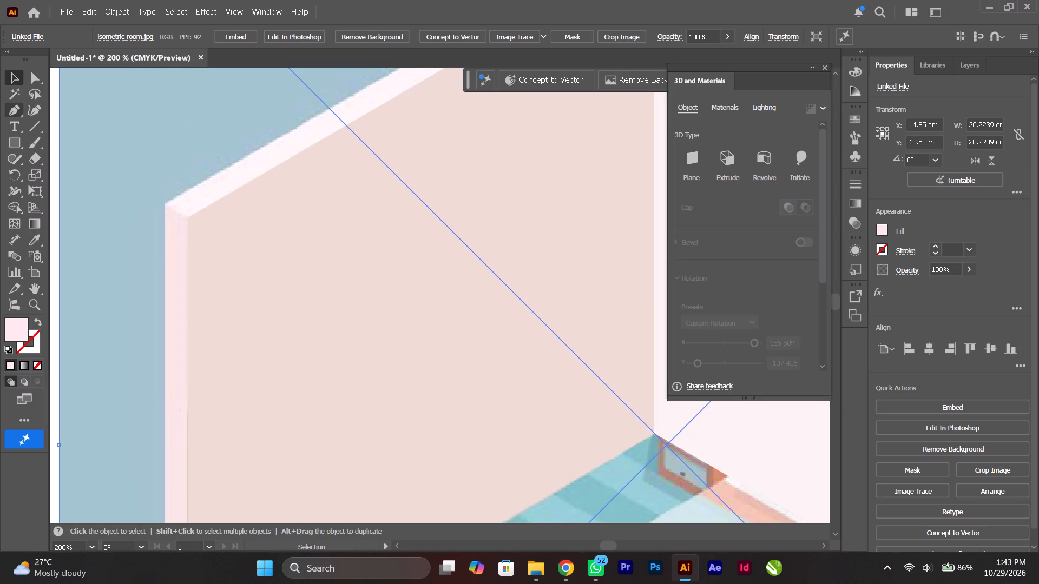
left_click(9, 109)
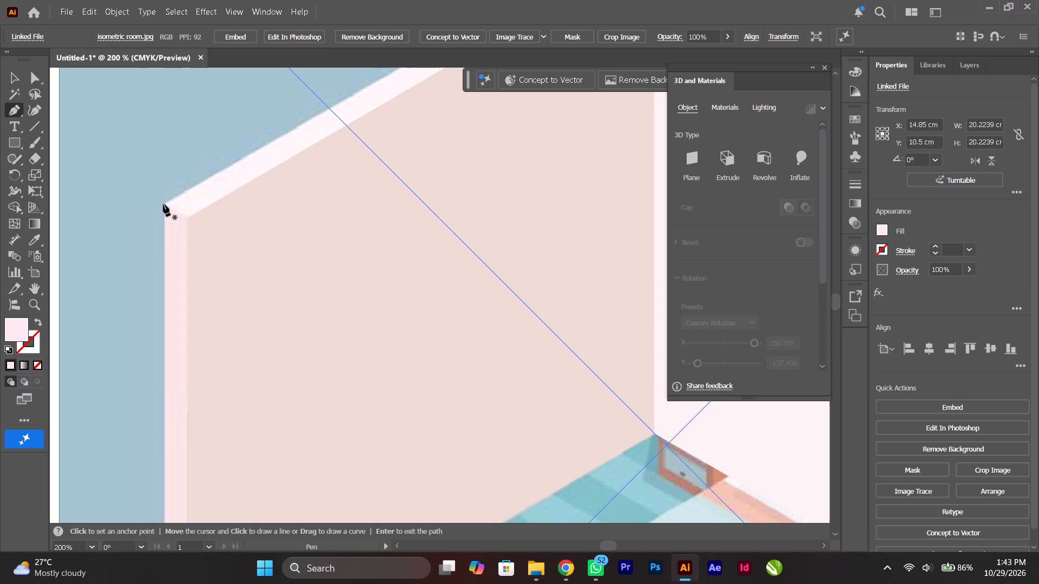
left_click(163, 204)
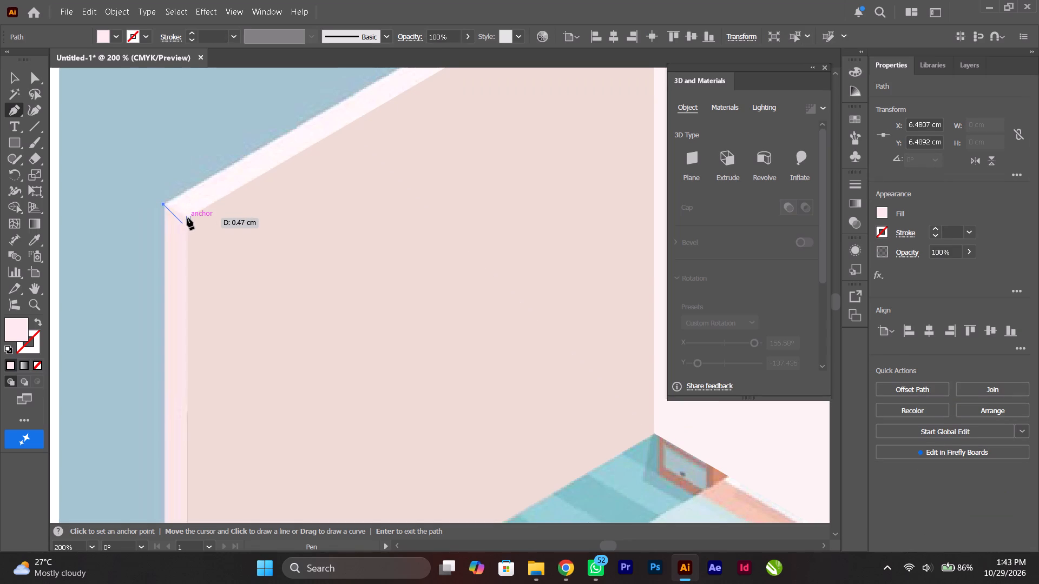
left_click(189, 217)
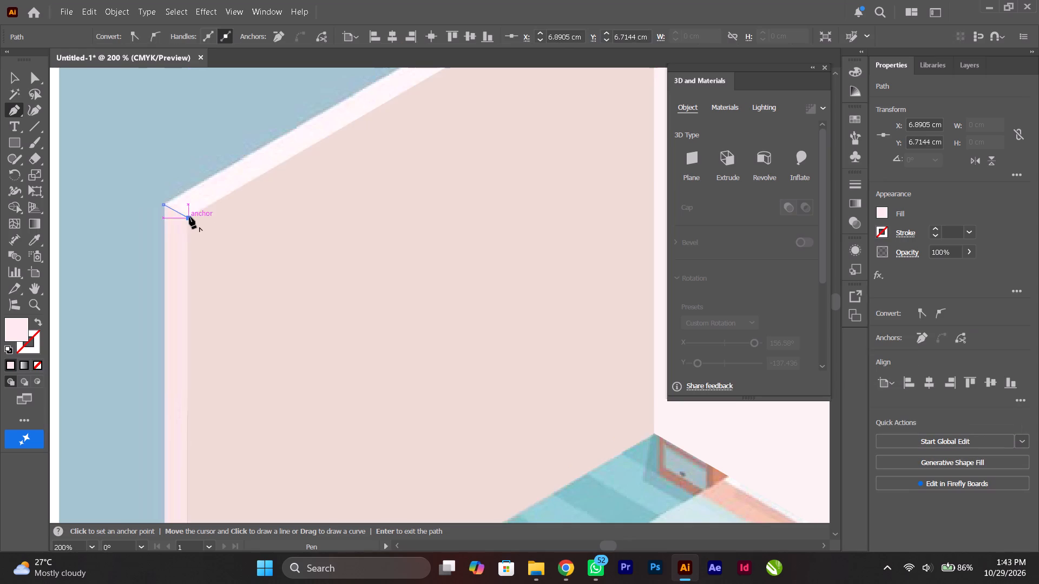
scroll(189, 217, "down", 20)
scroll(189, 217, "down", 11)
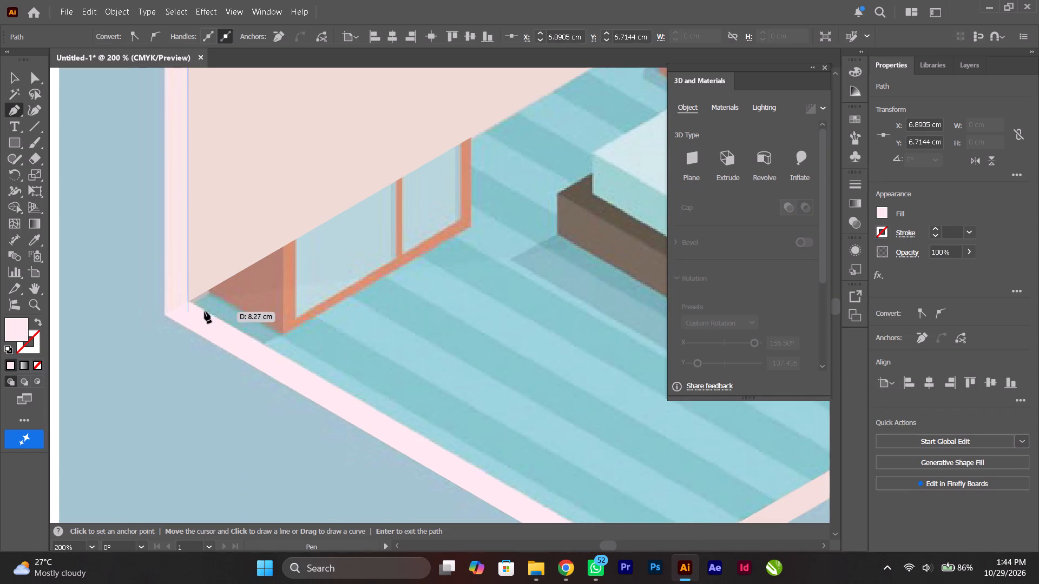
left_click(188, 301, "shift")
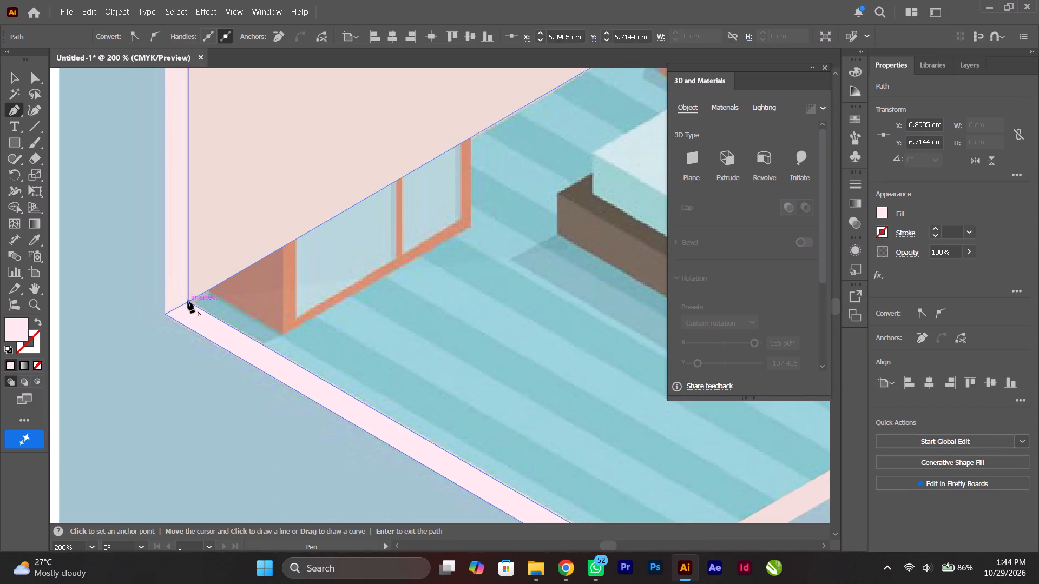
left_click(165, 317)
scroll(165, 317, "up", 20)
scroll(165, 317, "up", 11)
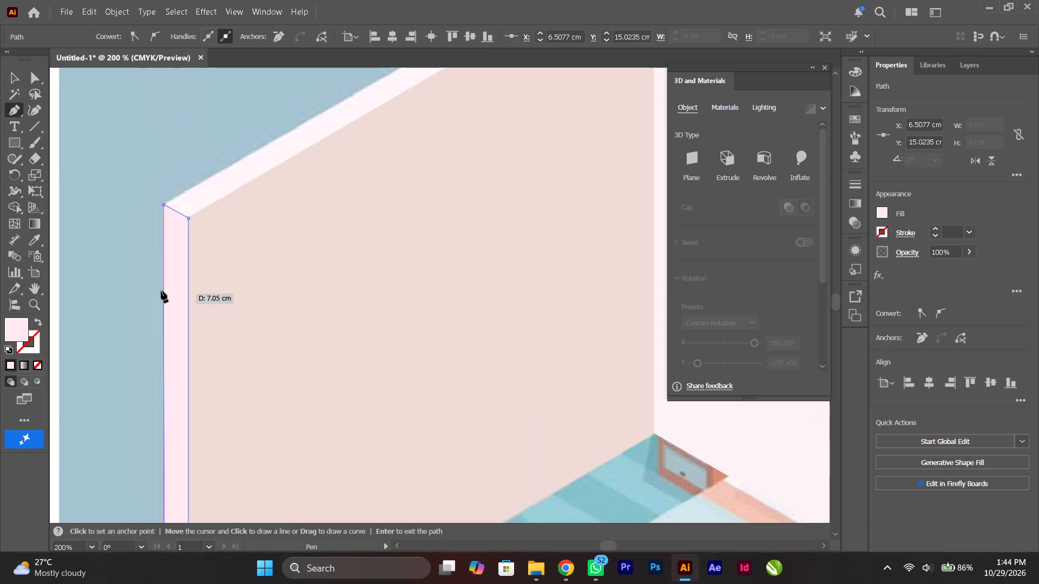
left_click(165, 204, "shift")
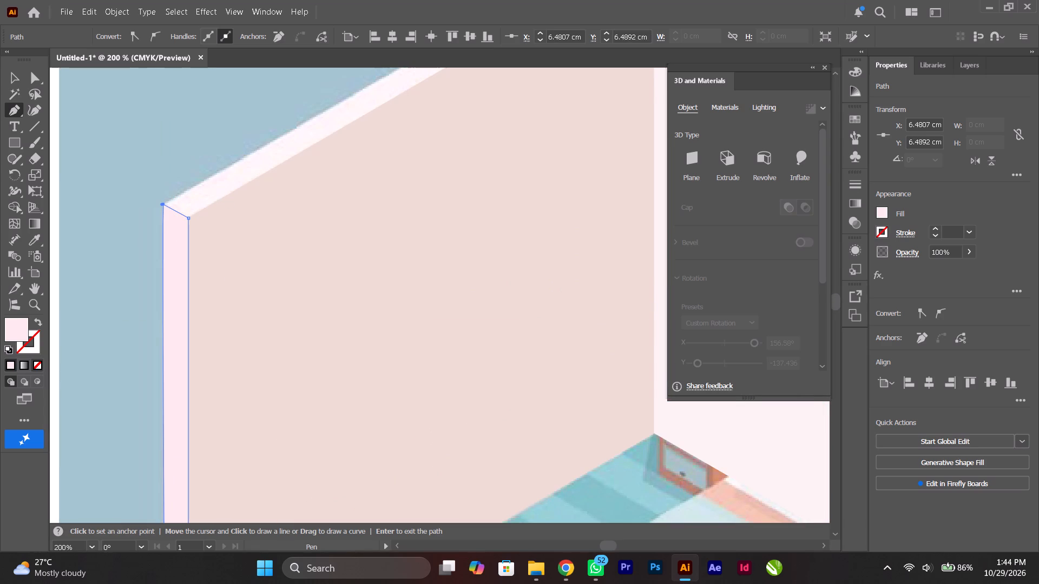
Clear the vertical edge strip's fill, apply the reference's light pink edge colour with the Eyedropper, and deselect the strip.
left_click(35, 363)
left_click(37, 238)
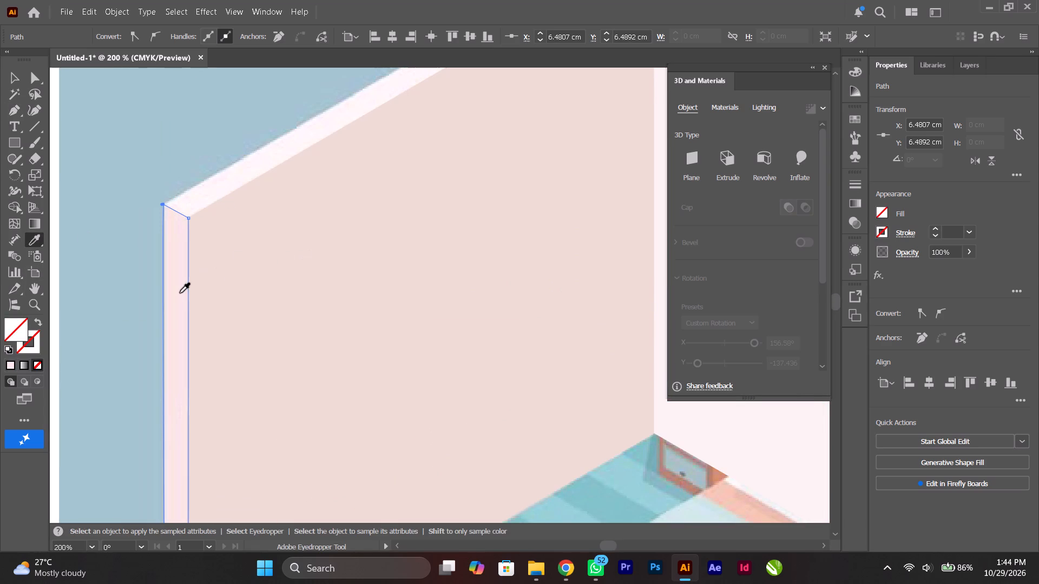
left_click(180, 293)
left_click(8, 85)
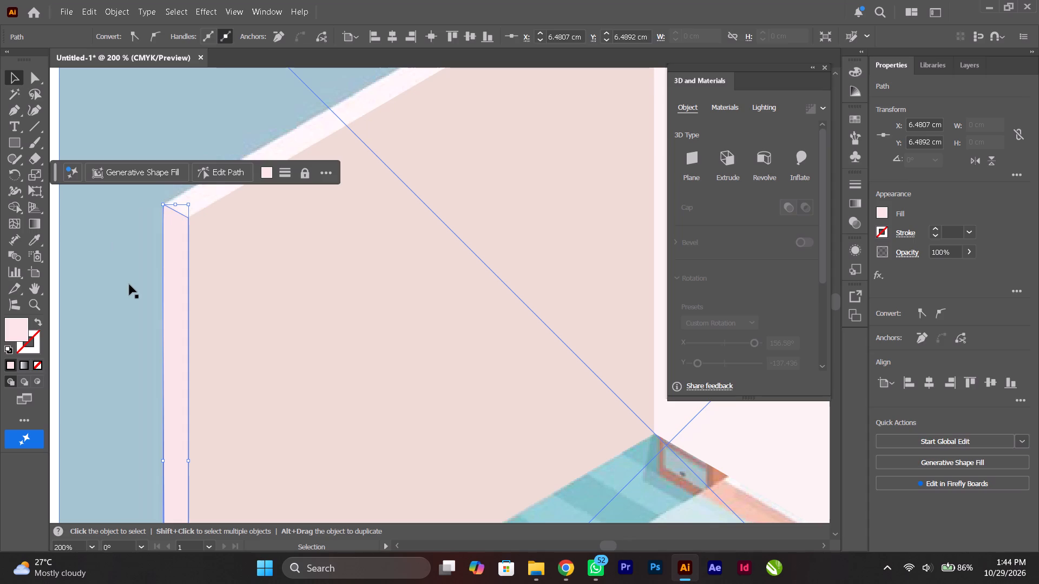
left_click(129, 284)
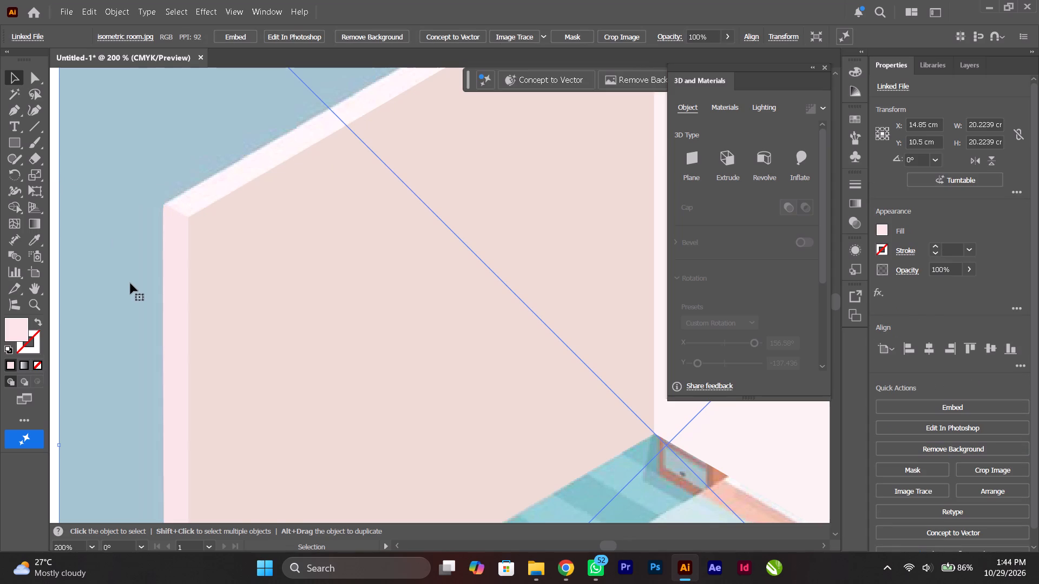
With the Pen tool, trace the wardrobe wall's sloping top edge strip from the room's apex to its outer corner, inner edge about 9 cm, and close it.
scroll(131, 284, "down", 1, "alt")
scroll(131, 284, "down", 15, "ctrl")
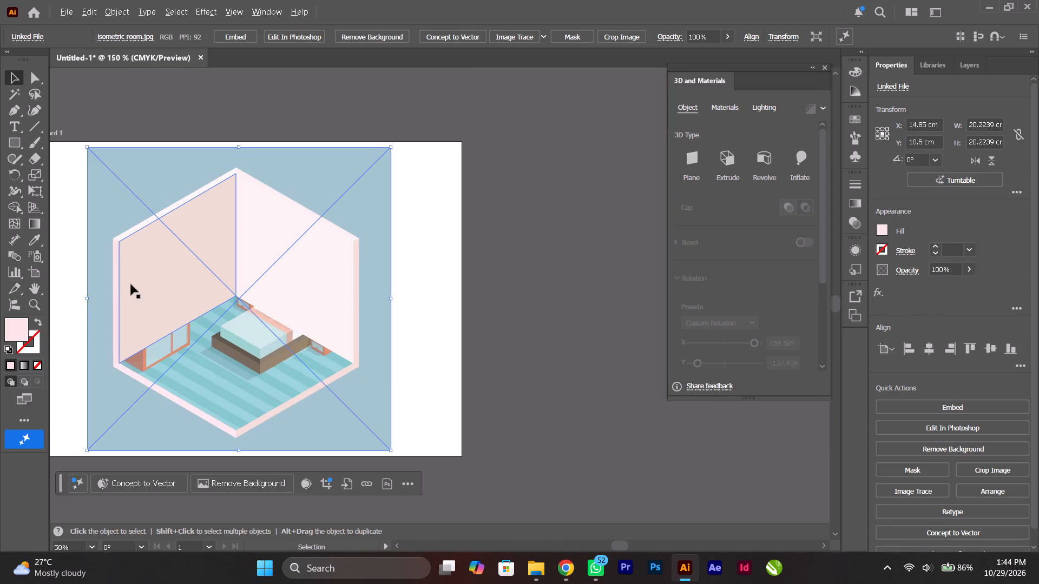
scroll(282, 336, "up", 2)
scroll(282, 336, "up", 2, "ctrl")
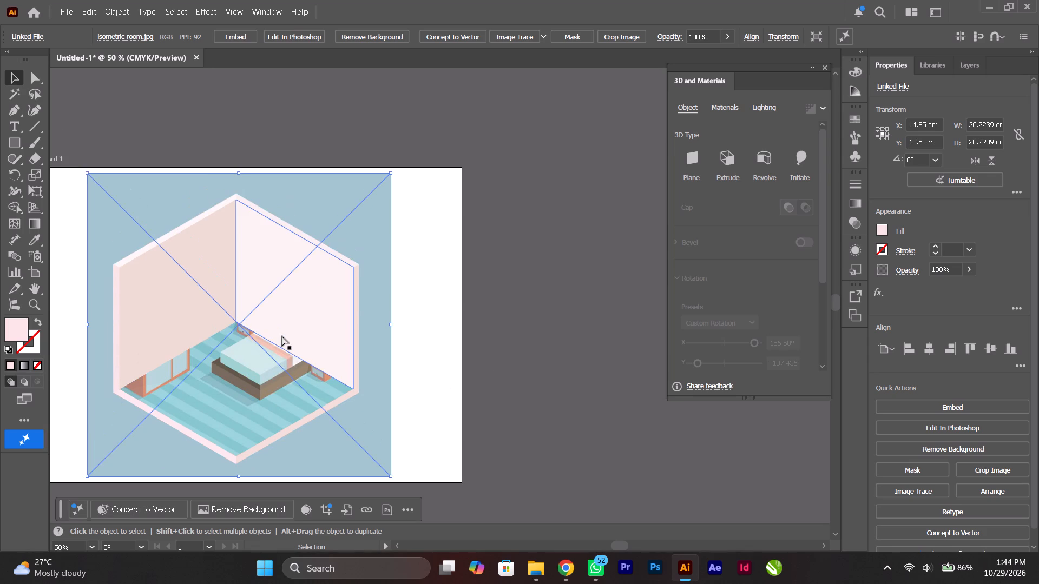
scroll(282, 336, "up", 4, "ctrl")
scroll(282, 336, "up", 2, "alt")
scroll(282, 336, "up", 13)
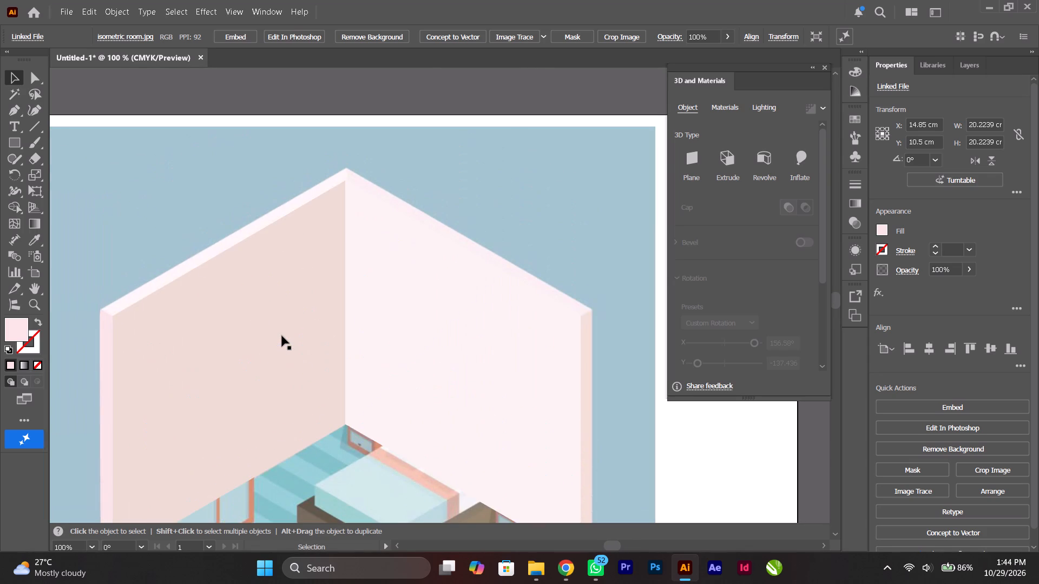
scroll(82, 387, "up", 2, "alt")
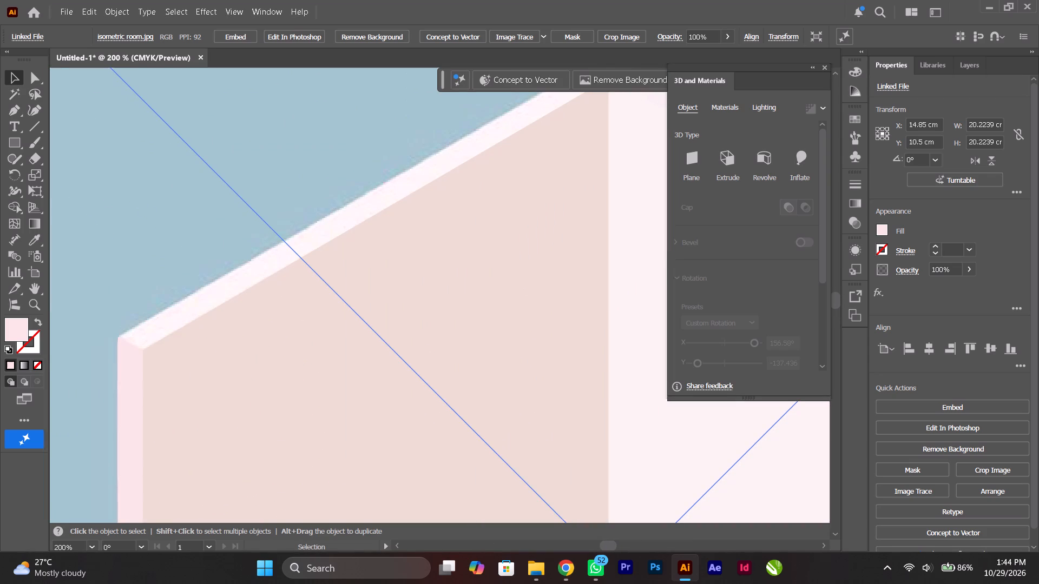
left_click(13, 114)
scroll(234, 283, "down", 4, "ctrl")
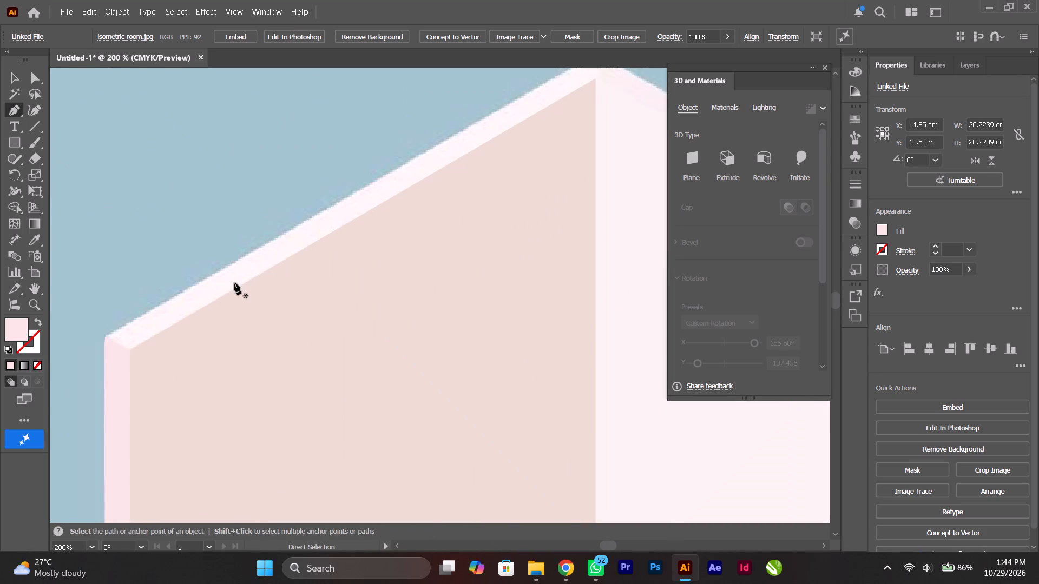
scroll(234, 283, "up", 6)
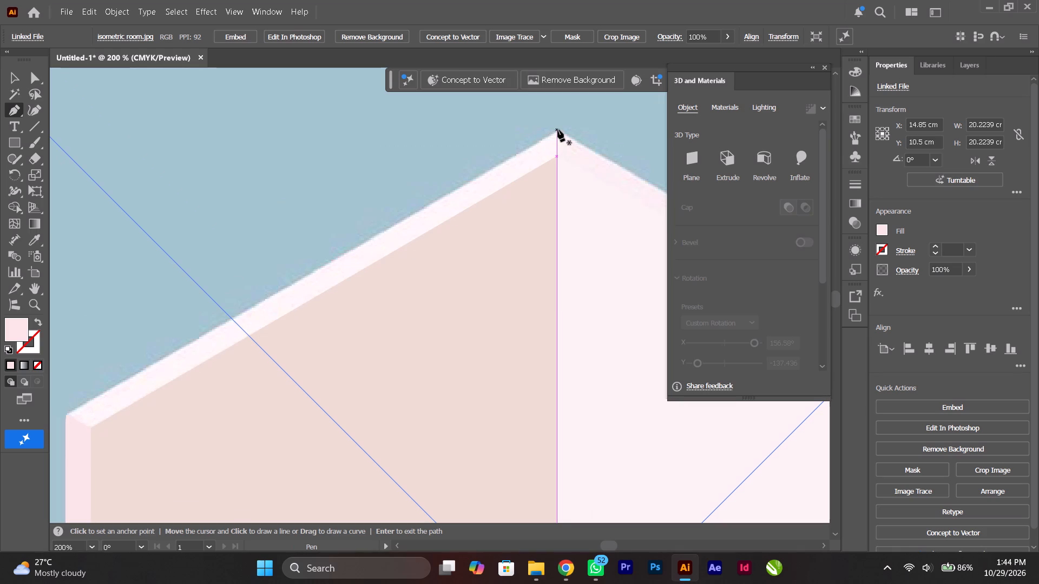
left_click(558, 129)
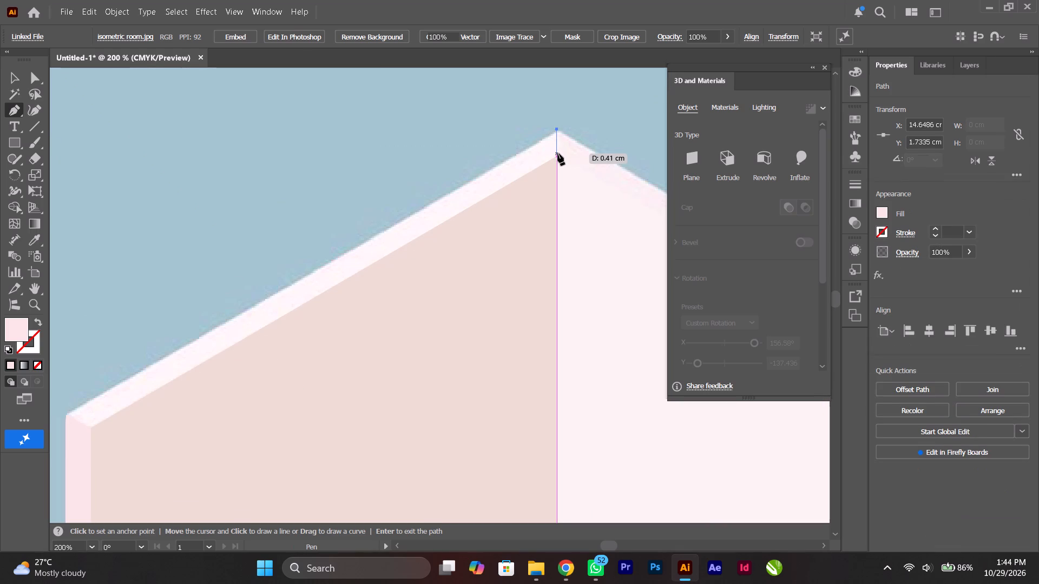
left_click(558, 156, "shift")
scroll(456, 255, "up", 7, "ctrl")
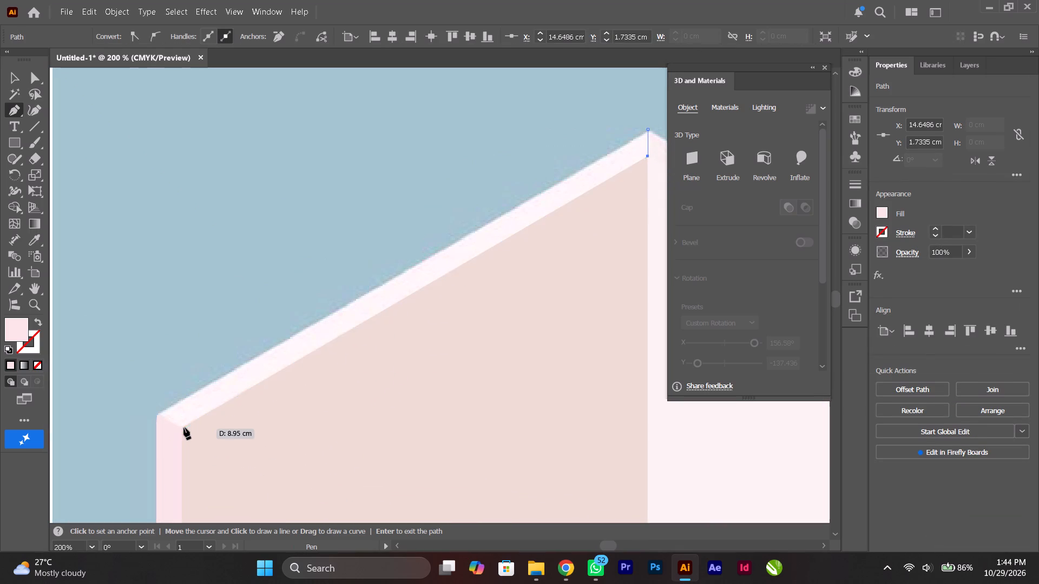
left_click(182, 428)
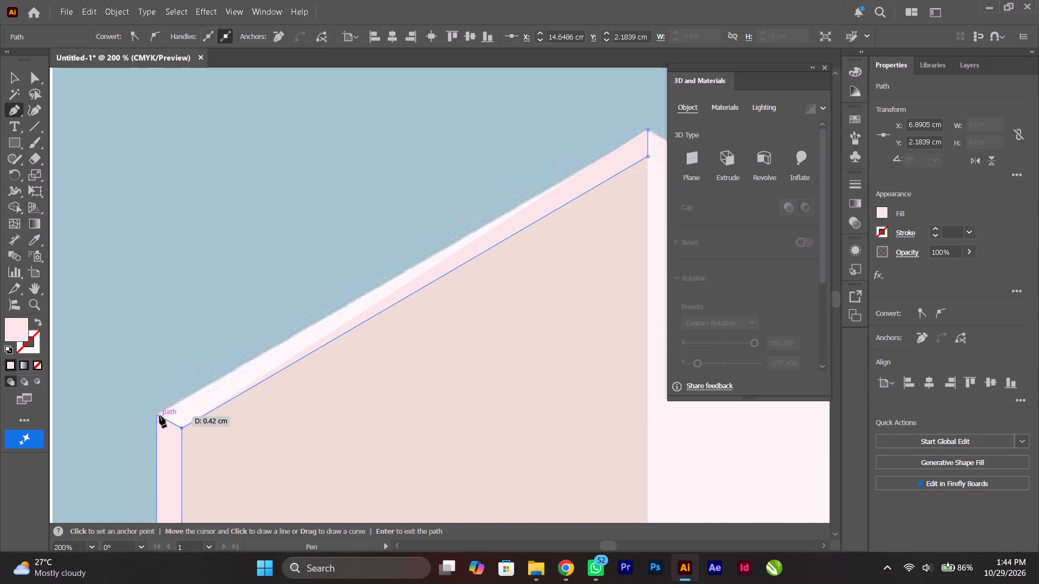
left_click(155, 415)
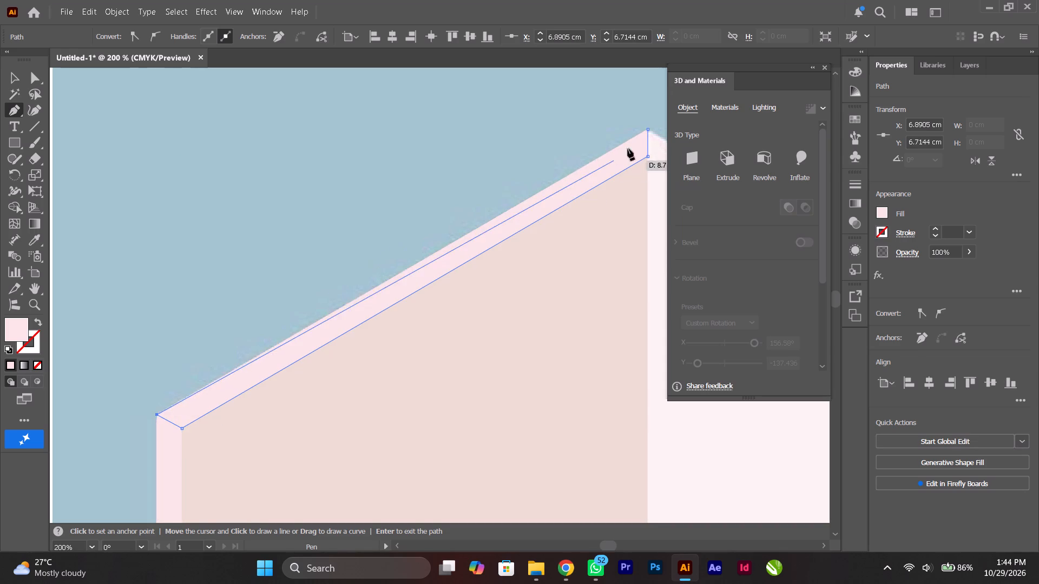
left_click(646, 131)
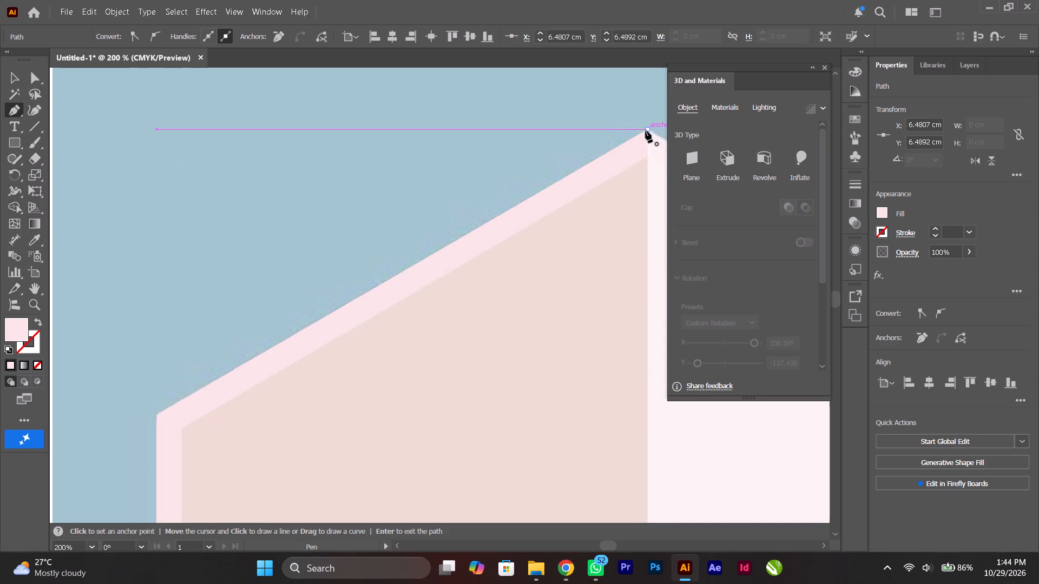
Clear the wardrobe wall's top edge strip fill and apply the reference's near-white pink with the Eyedropper.
left_click(41, 368)
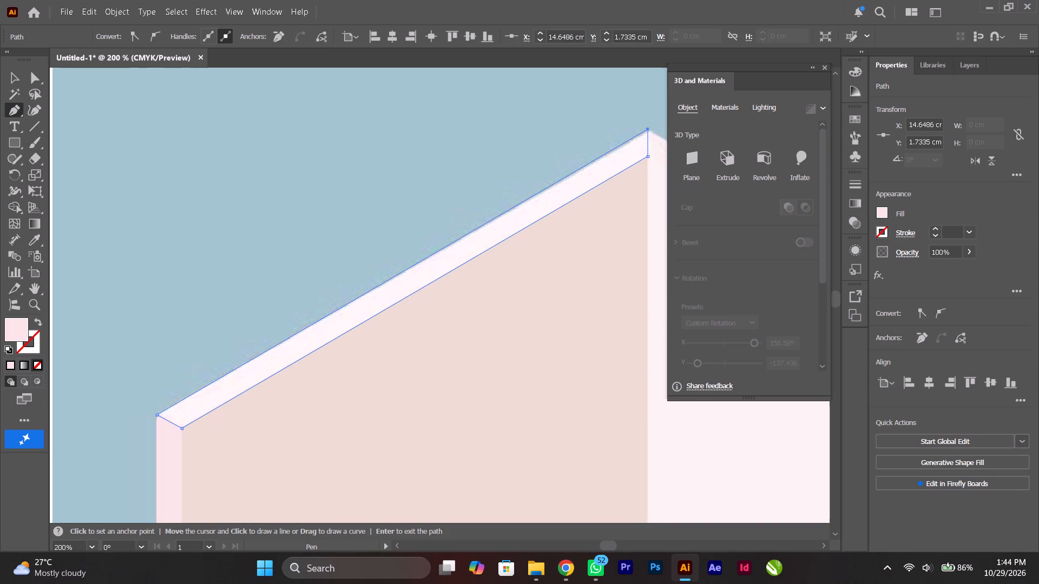
left_click(37, 235)
left_click(337, 327)
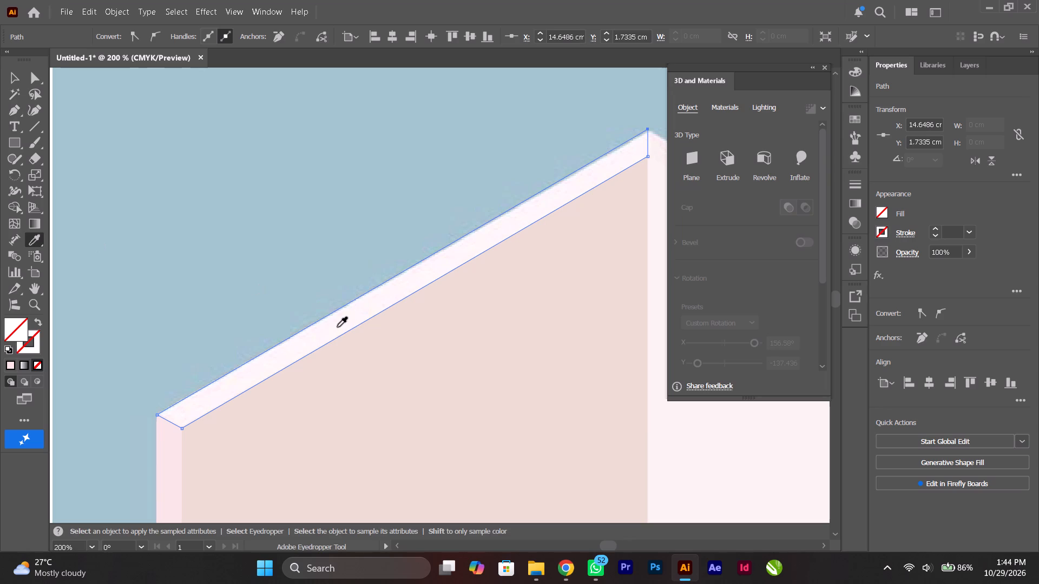
With the Pen tool, trace the opposite wall's sloping top edge strip between its outer corner and the apex, outer edge about 9.5 cm, and close it.
scroll(337, 327, "down", 20, "ctrl")
scroll(337, 327, "down", 12, "ctrl")
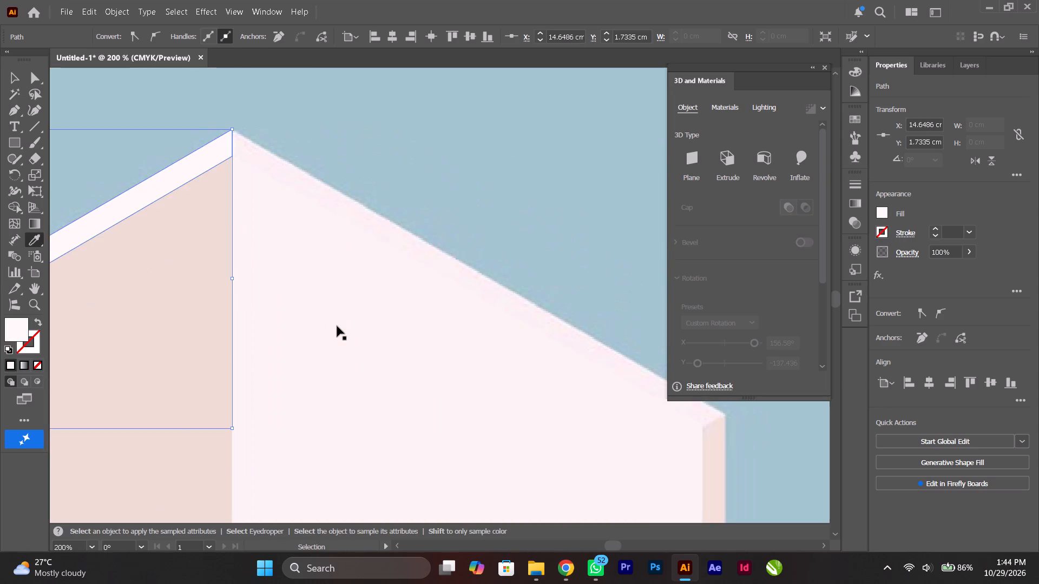
scroll(337, 326, "down", 5, "ctrl")
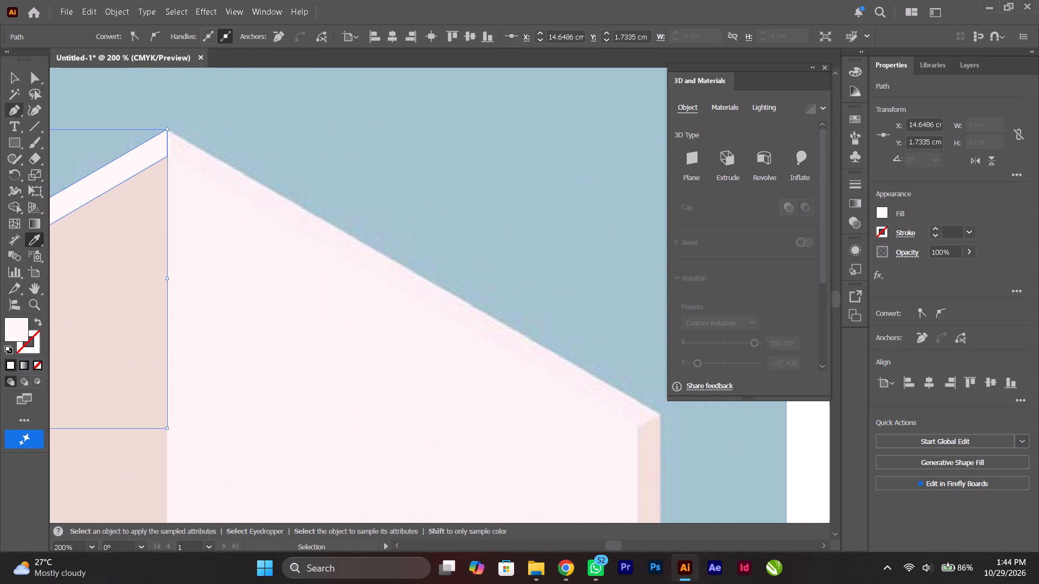
left_click(15, 113)
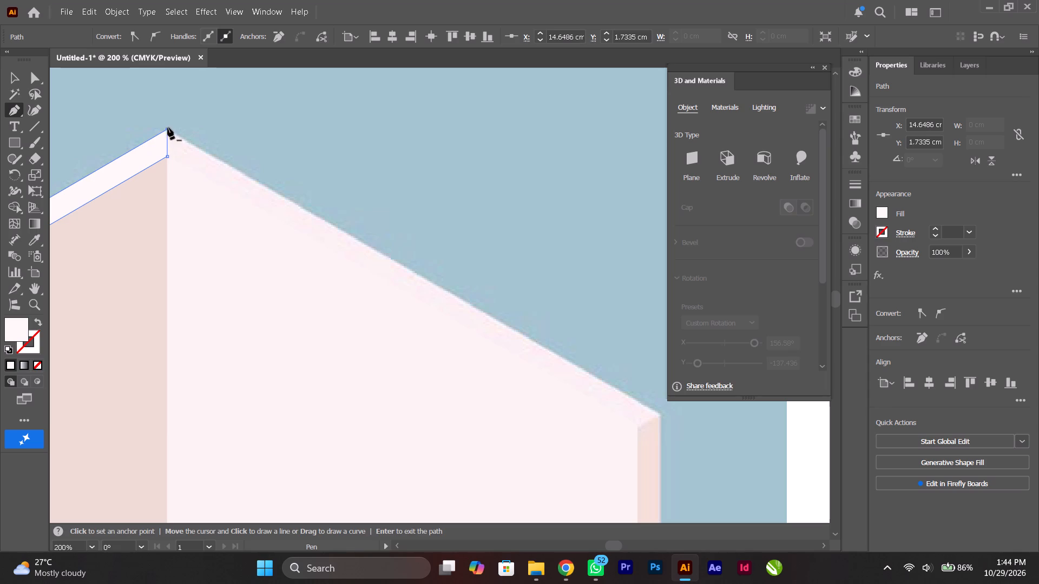
left_click(661, 414)
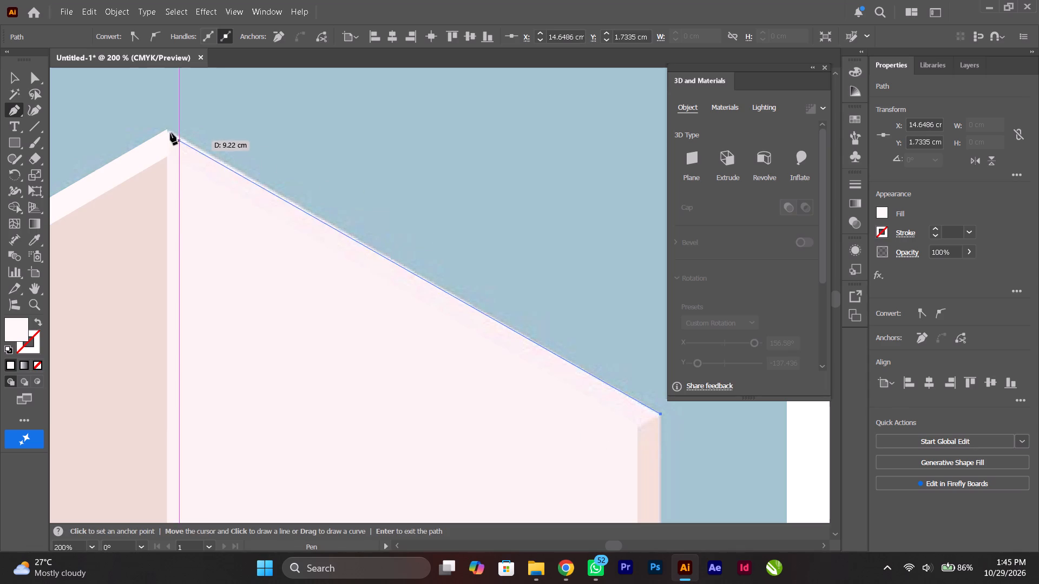
left_click(169, 129)
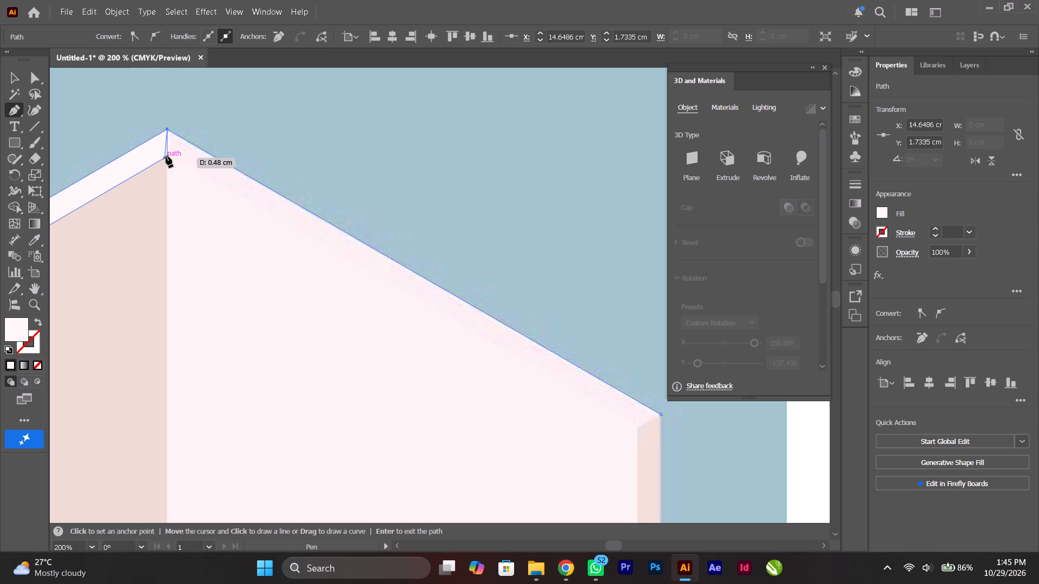
left_click(166, 155)
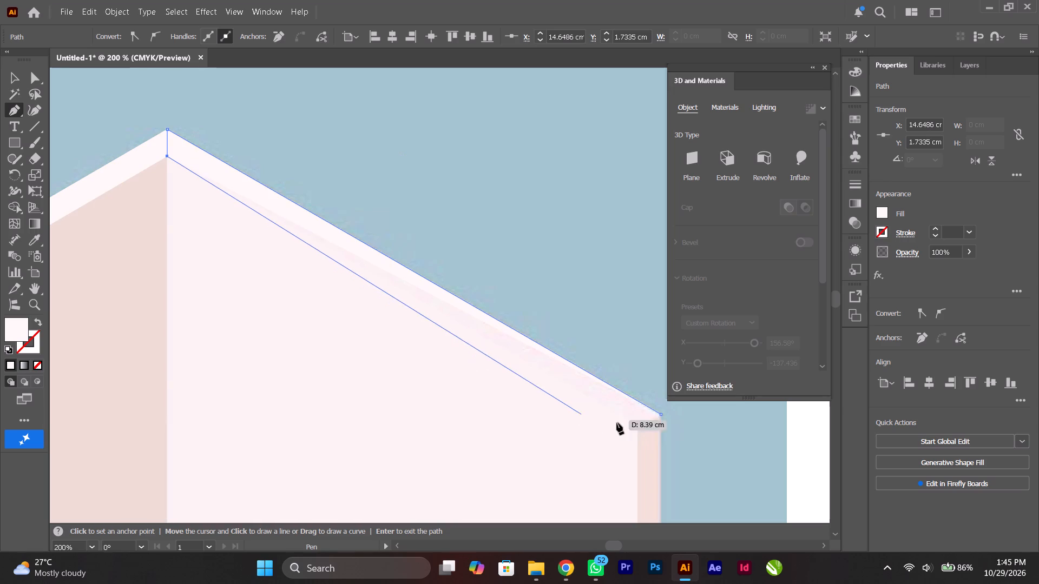
left_click(635, 426)
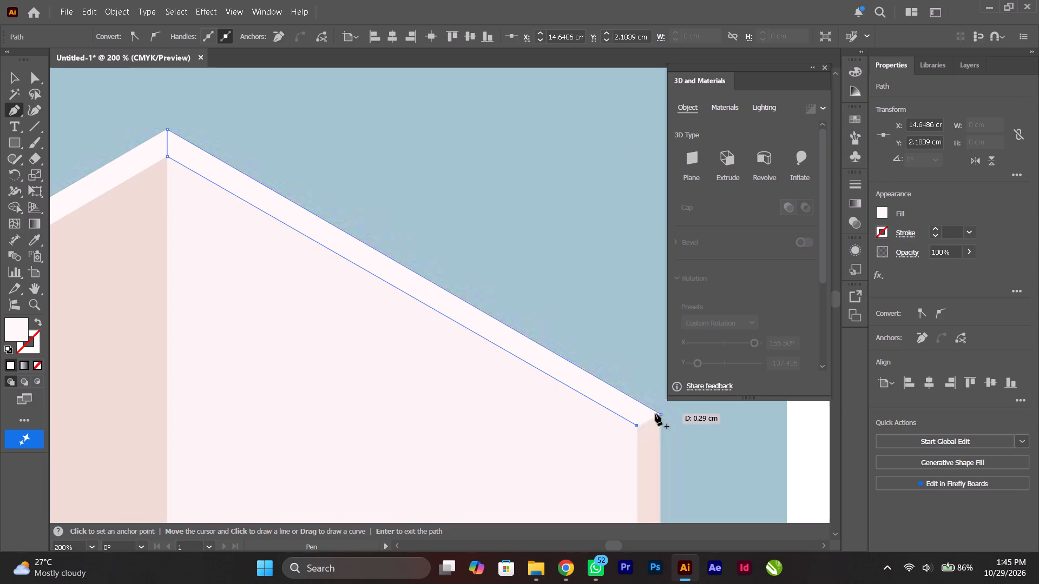
left_click(659, 414)
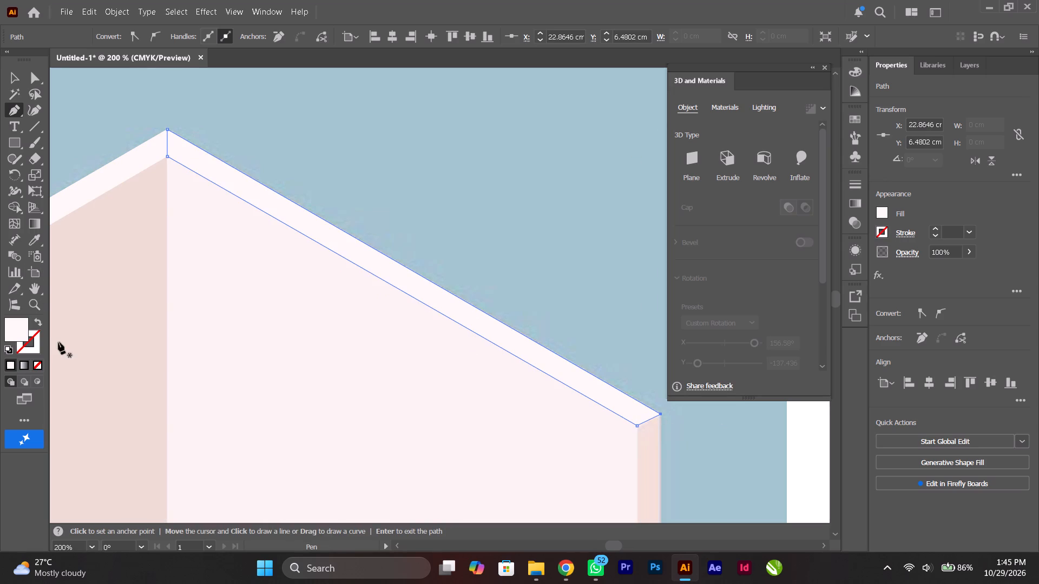
Clear the opposite wall's top edge strip fill and apply the reference's very pale pink edge colour with the Eyedropper.
left_click(39, 364)
left_click(33, 241)
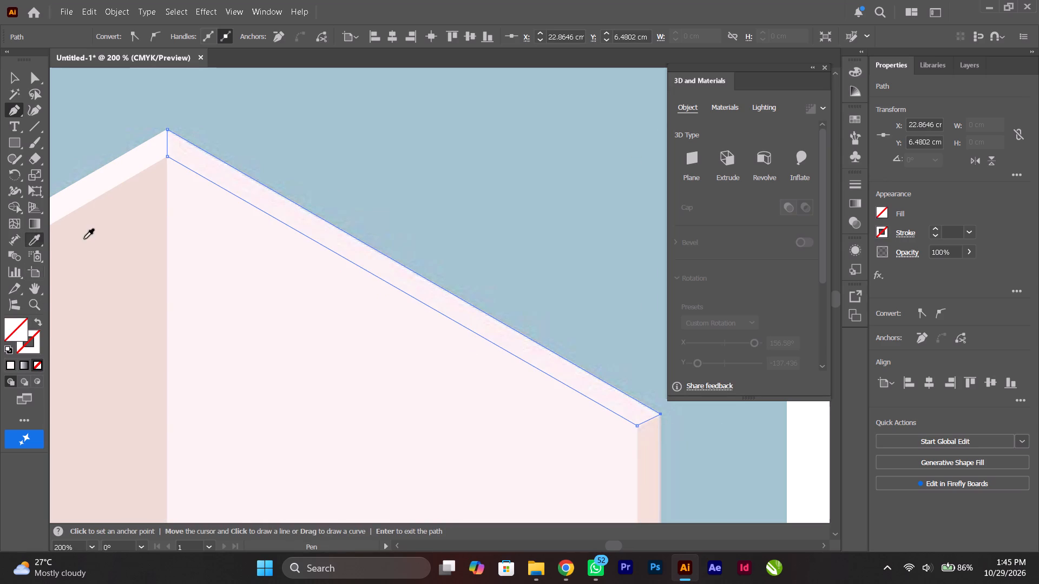
left_click(318, 226)
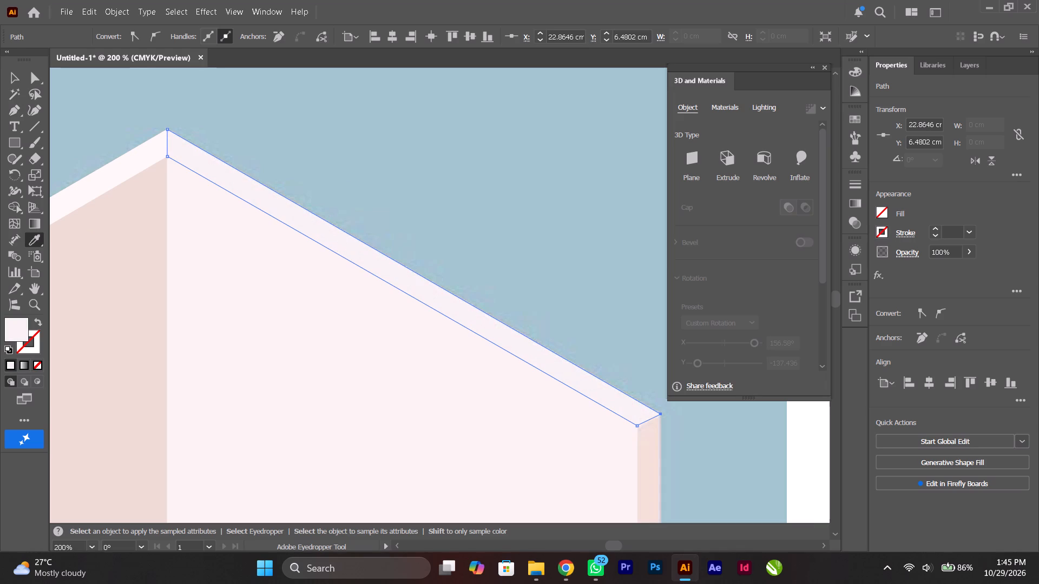
With the Pen tool, trace the window wall's vertical outer edge strip from top corner to floor, outer edge about 8.5 cm, and close it.
left_click(18, 83)
left_click(521, 138)
scroll(522, 138, "down", 6)
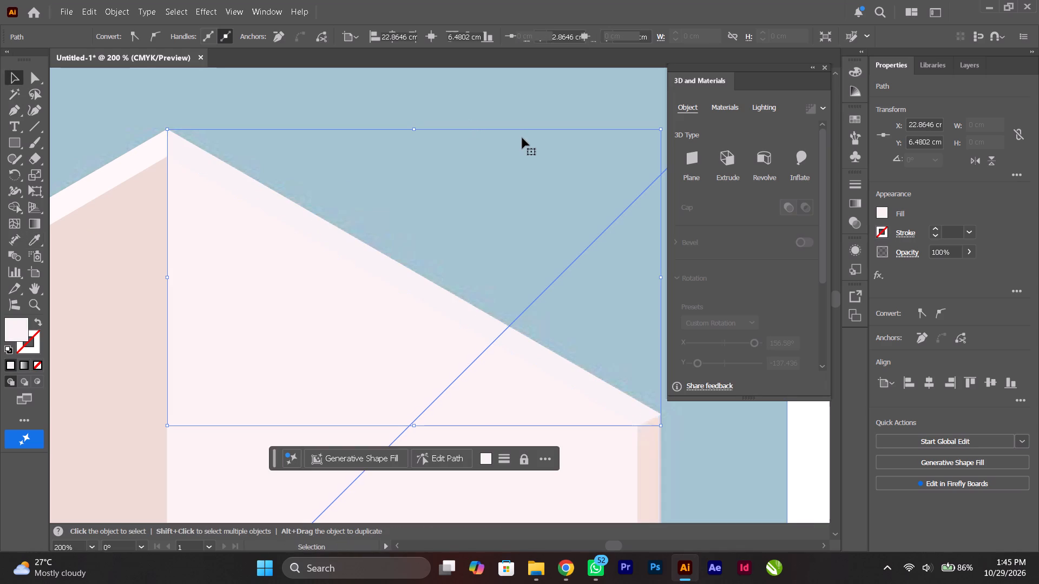
scroll(522, 138, "down", 10)
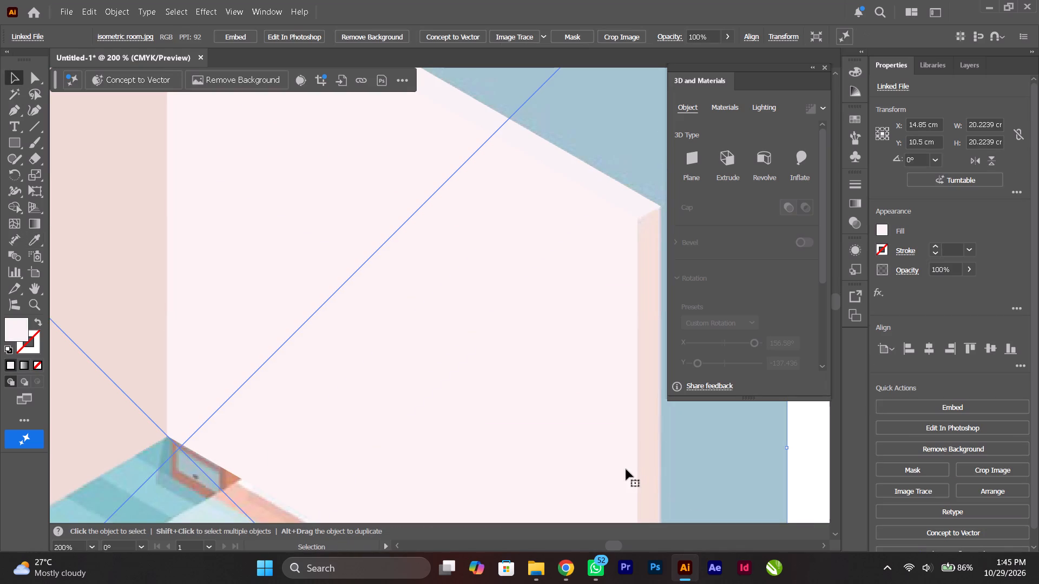
scroll(653, 462, "down", 12)
scroll(653, 461, "down", 1, "alt")
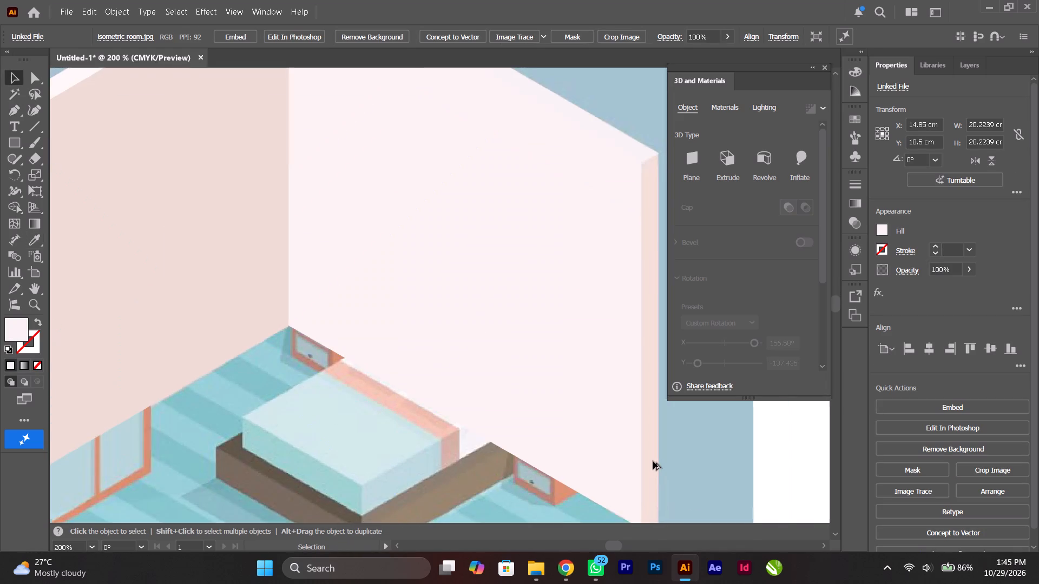
scroll(653, 461, "down", 1, "alt")
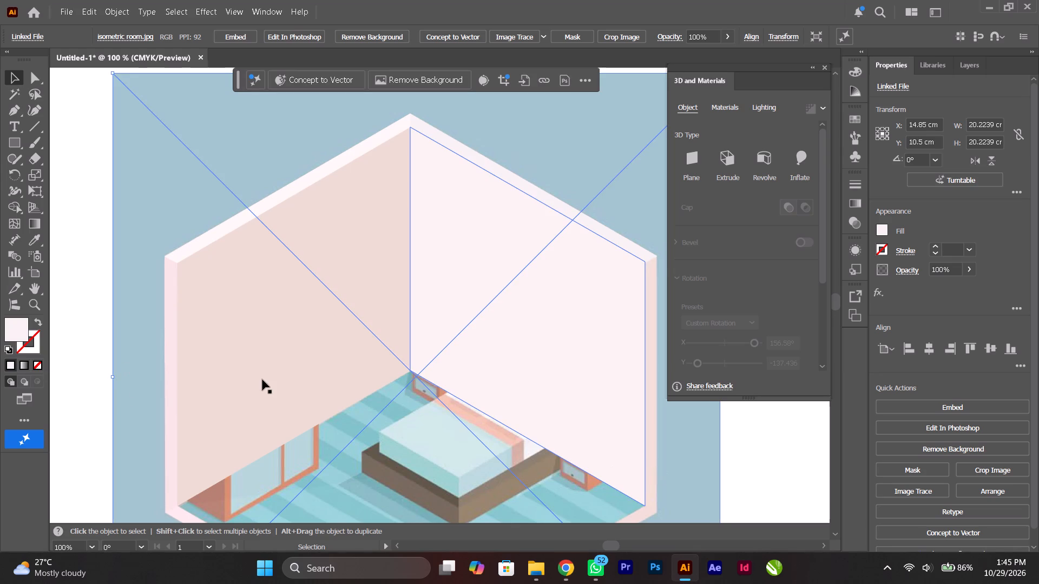
scroll(459, 406, "down", 4, "ctrl")
scroll(459, 406, "down", 8)
scroll(459, 406, "down", 7, "ctrl")
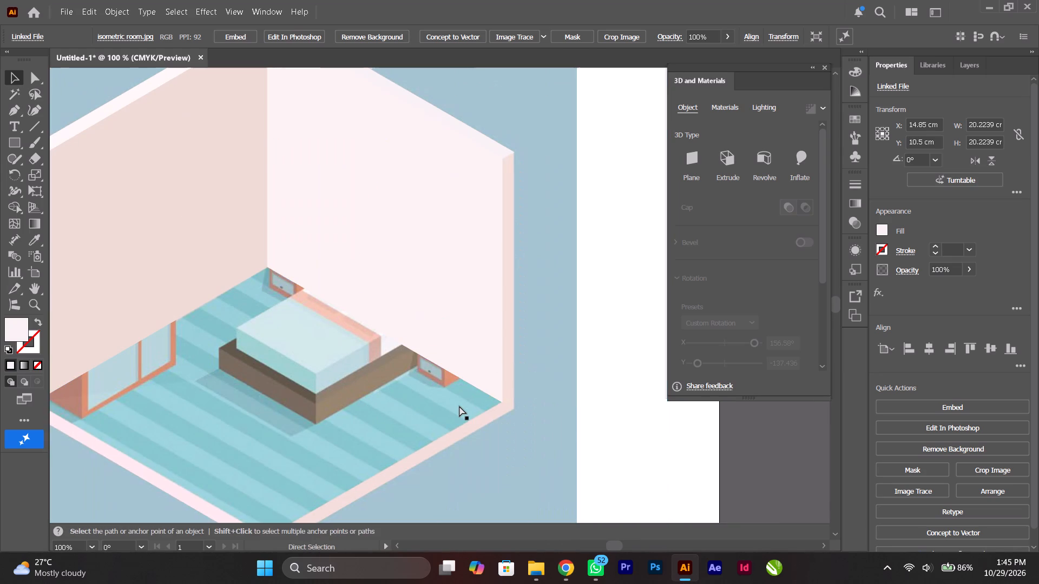
scroll(459, 406, "down", 4, "ctrl")
scroll(459, 406, "up", 3)
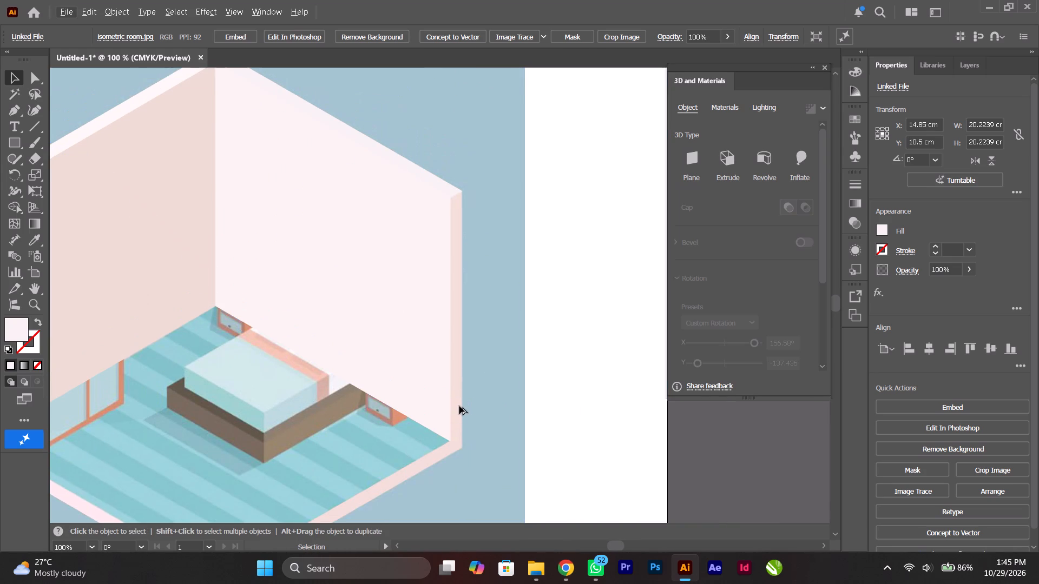
scroll(459, 406, "up", 1, "alt")
scroll(459, 406, "up", 1)
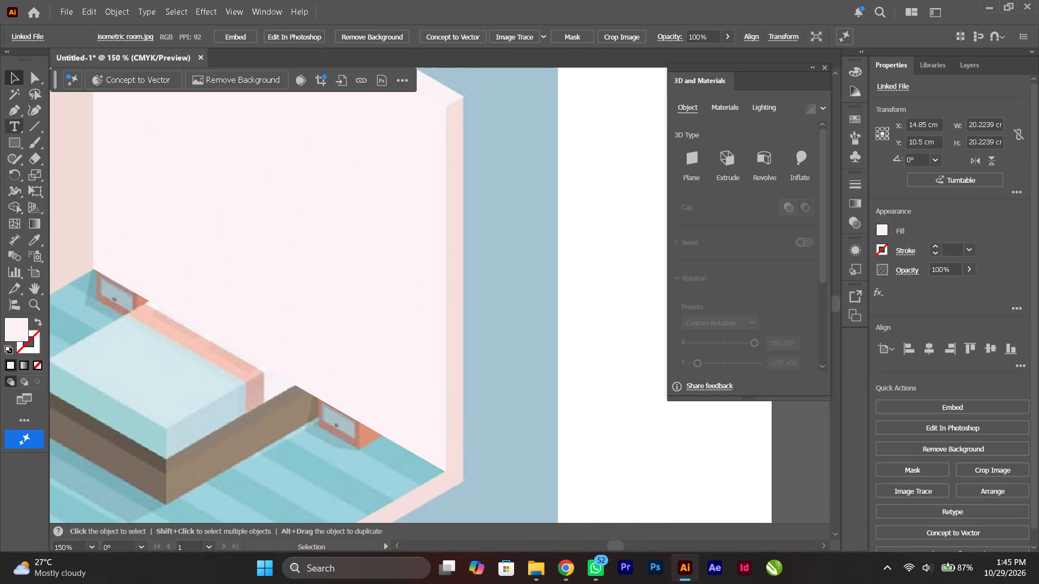
left_click(12, 110)
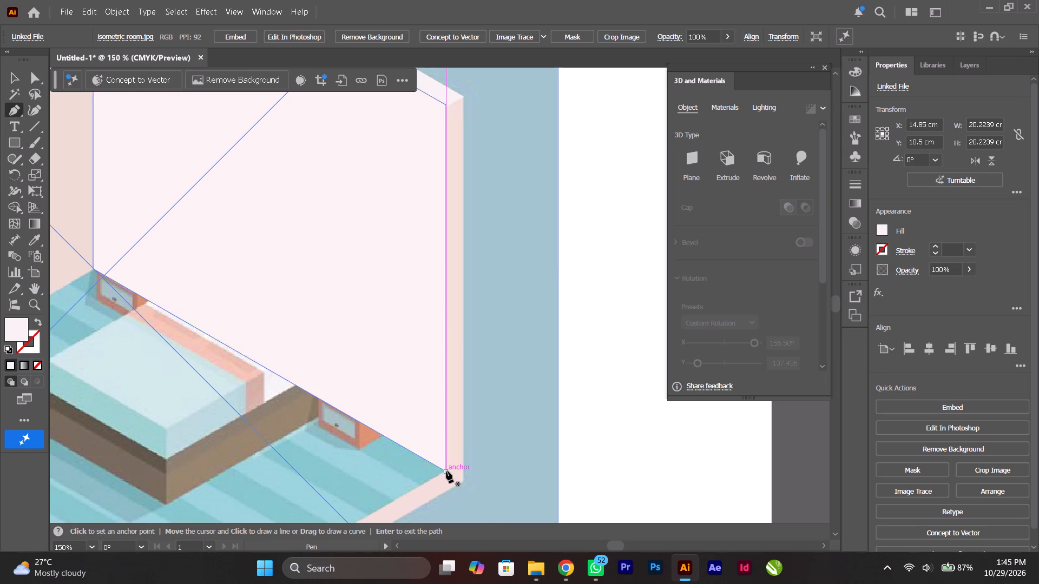
left_click(446, 471)
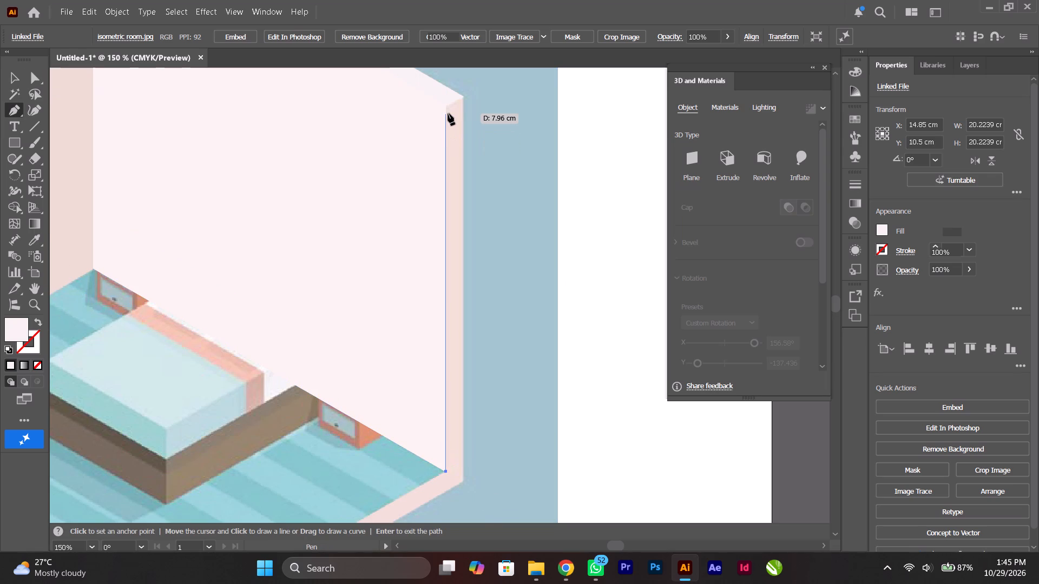
left_click(448, 104, "shift")
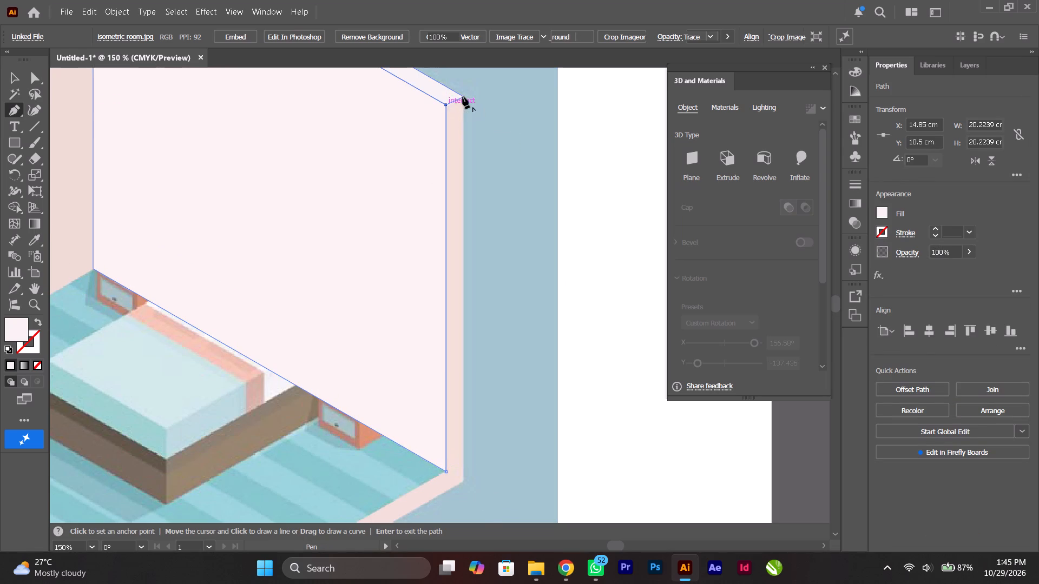
left_click(464, 97)
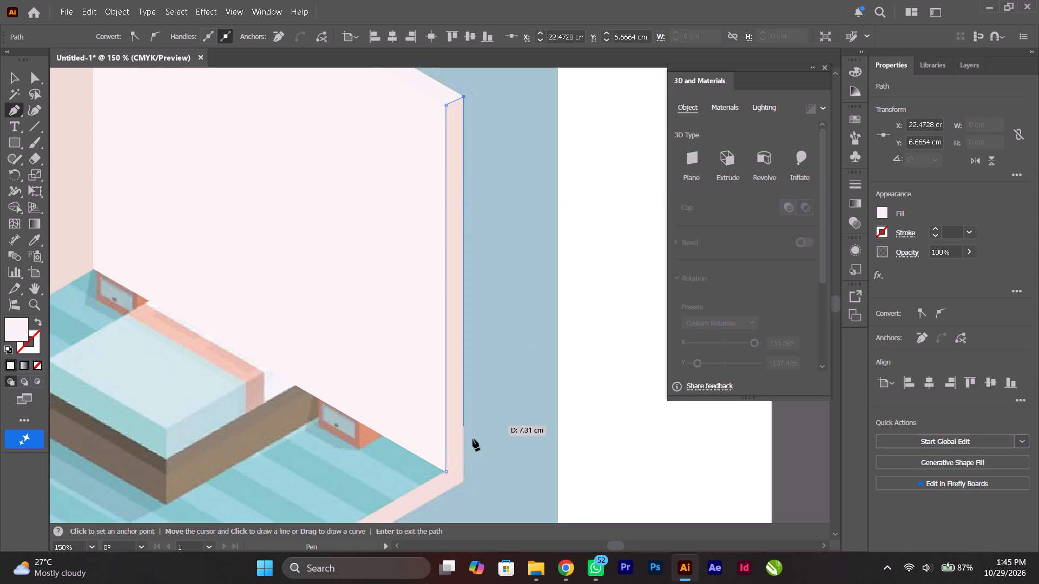
left_click(464, 480, "shift")
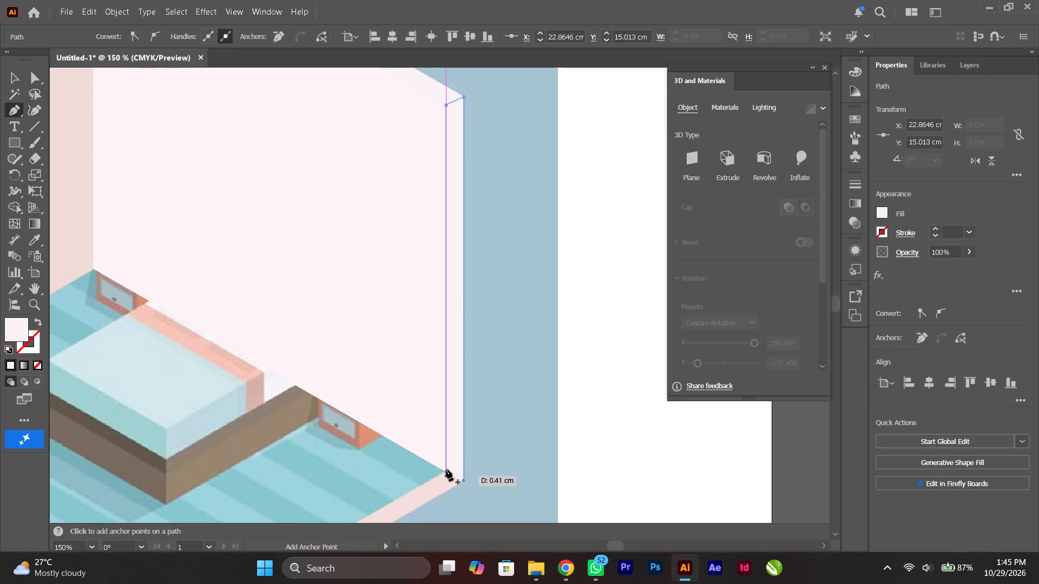
left_click(445, 470)
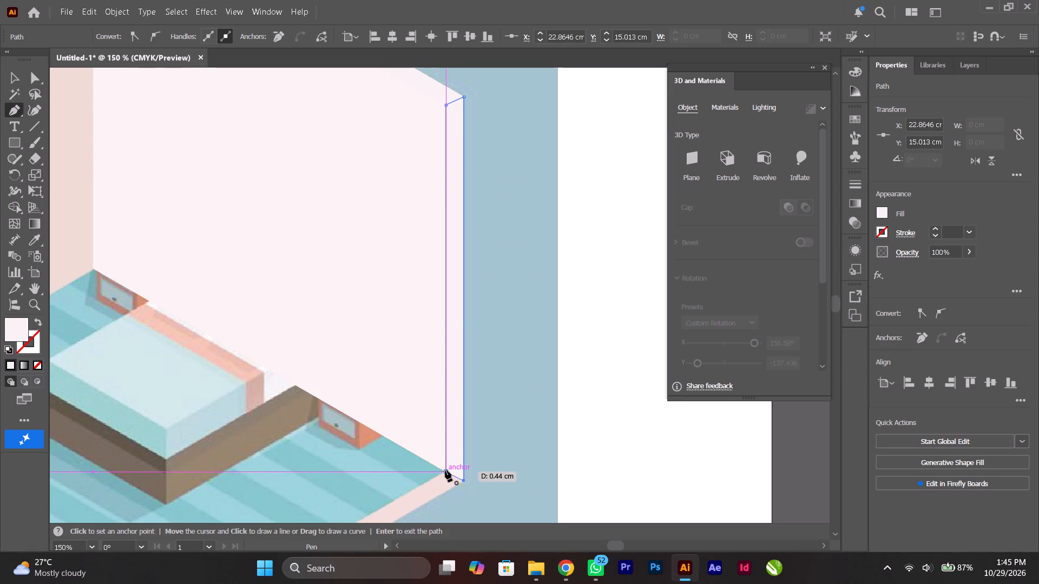
Clear the window wall's vertical edge strip fill and apply the reference's pale peach-pink edge colour with the Eyedropper.
left_click(38, 365)
left_click(35, 241)
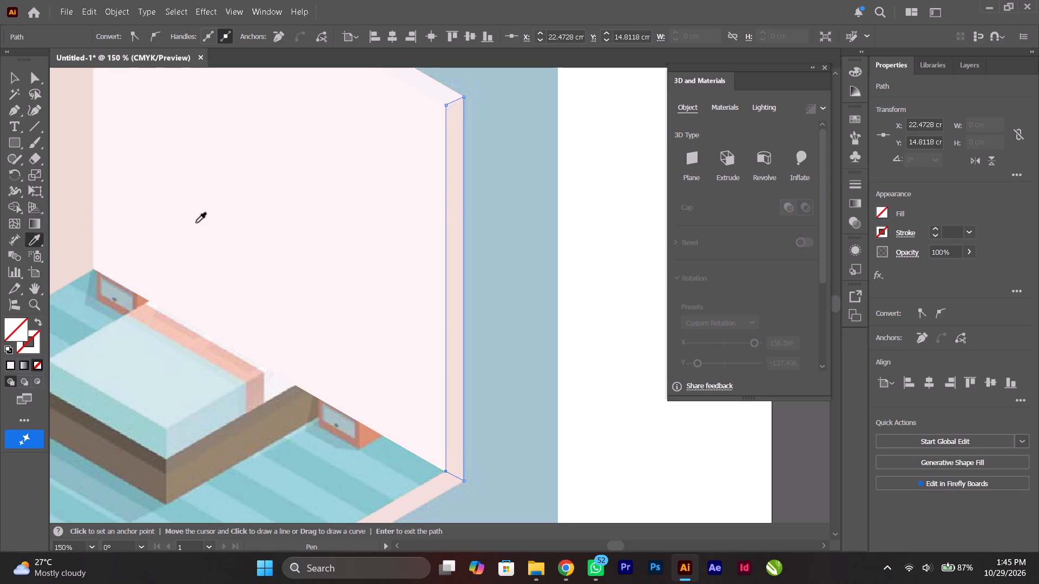
left_click(456, 207)
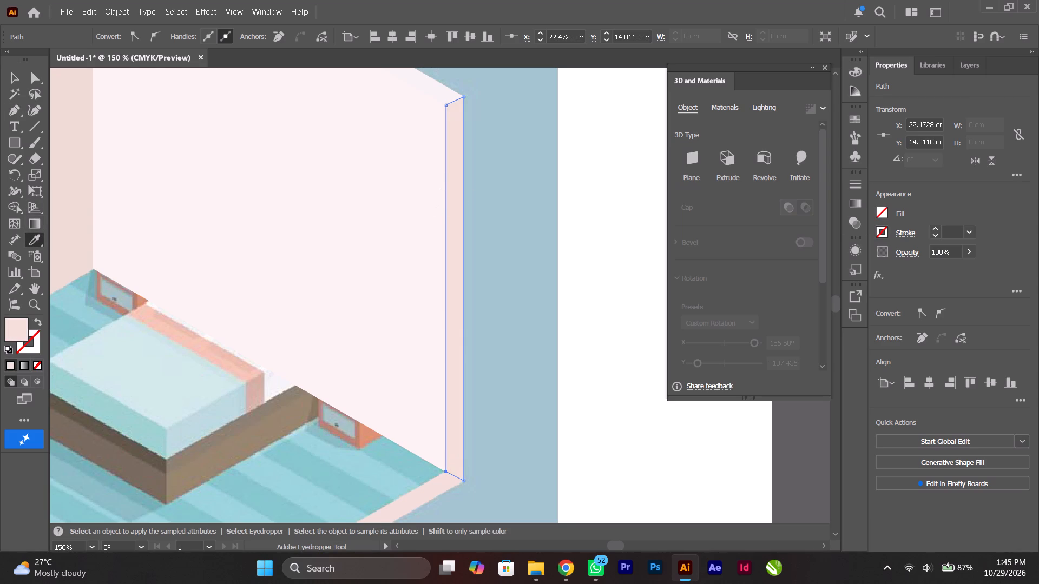
left_click(15, 76)
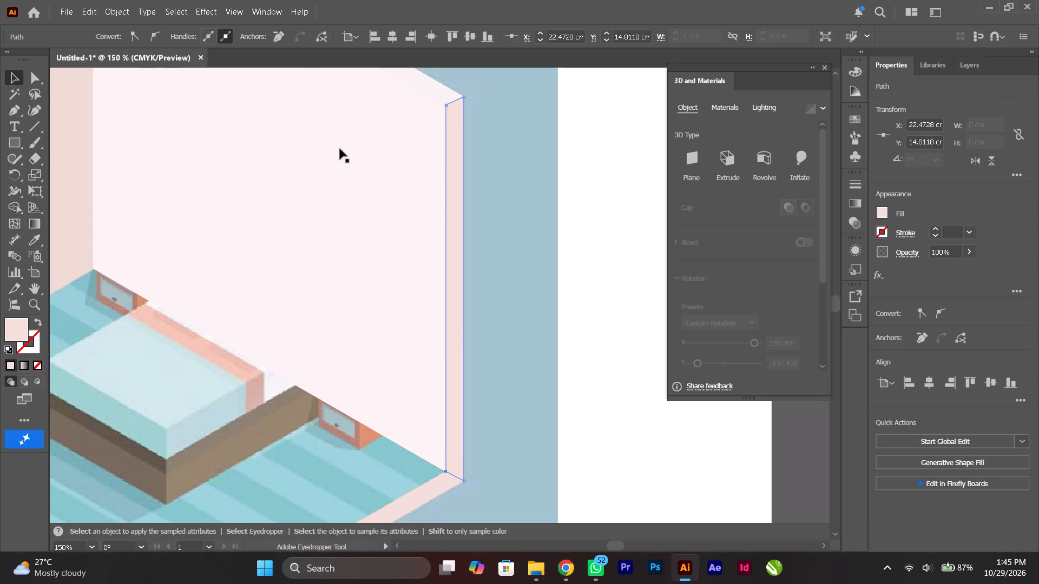
Close 3D and Materials and deselect the vertical edge strip.
left_click(824, 72)
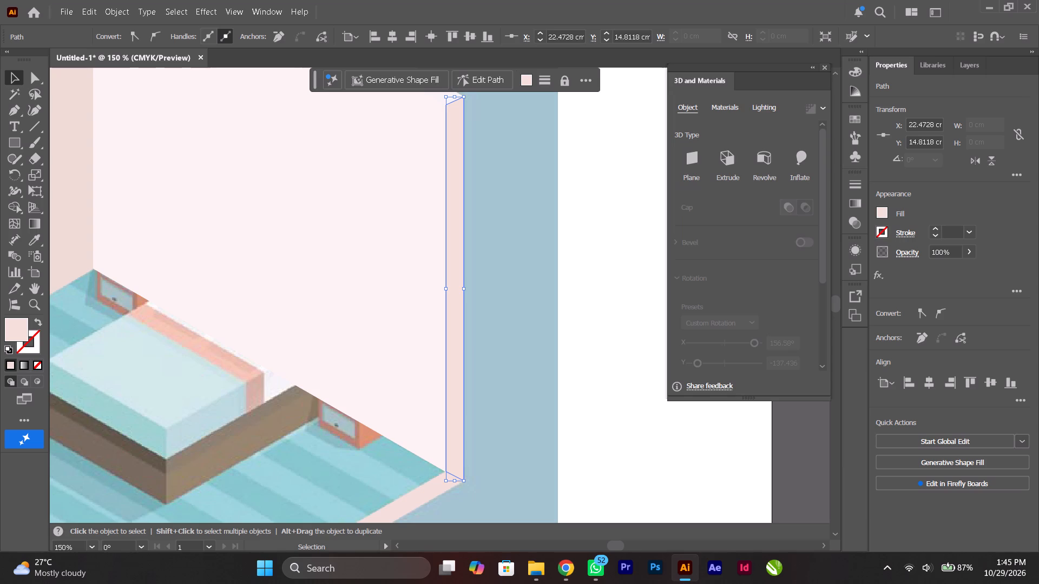
left_click(826, 68)
left_click(641, 207)
Hide the two large wall face shapes in Layer 1 to uncover the reference's furniture and window.
scroll(641, 205, "up", 8, "ctrl")
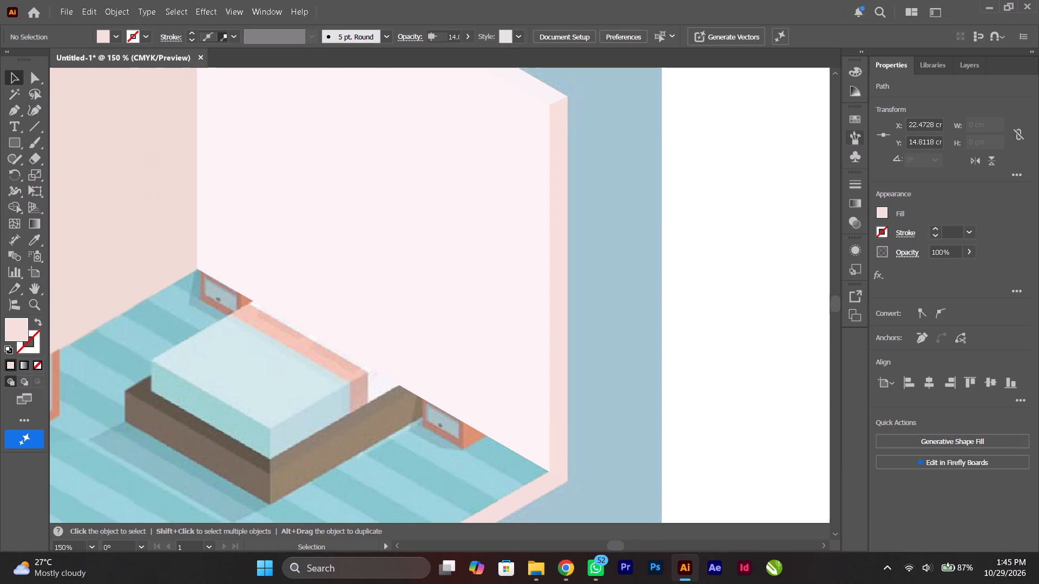
left_click(971, 70)
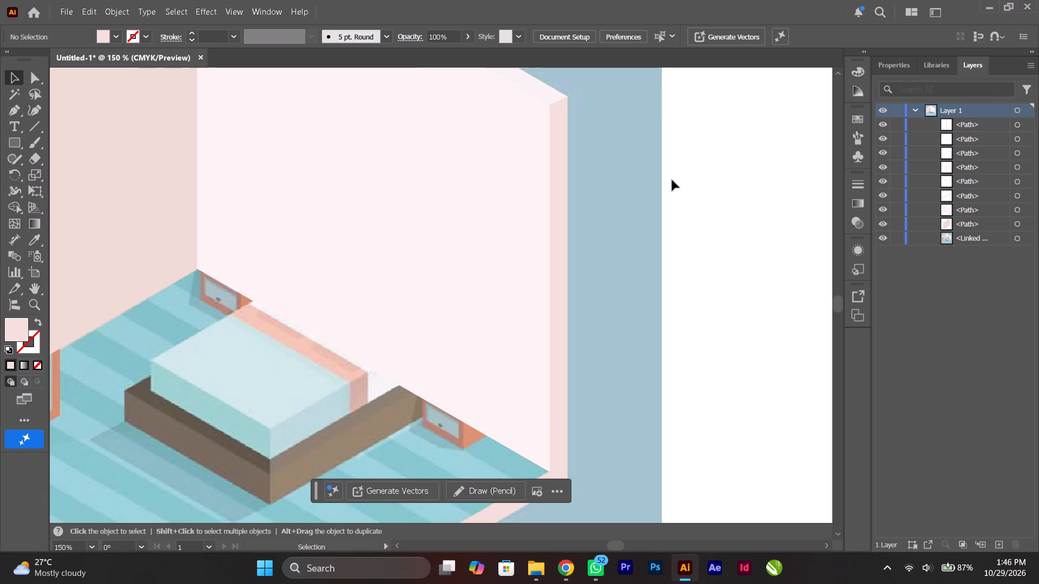
scroll(672, 180, "down", 1, "alt")
scroll(672, 180, "up", 2, "ctrl")
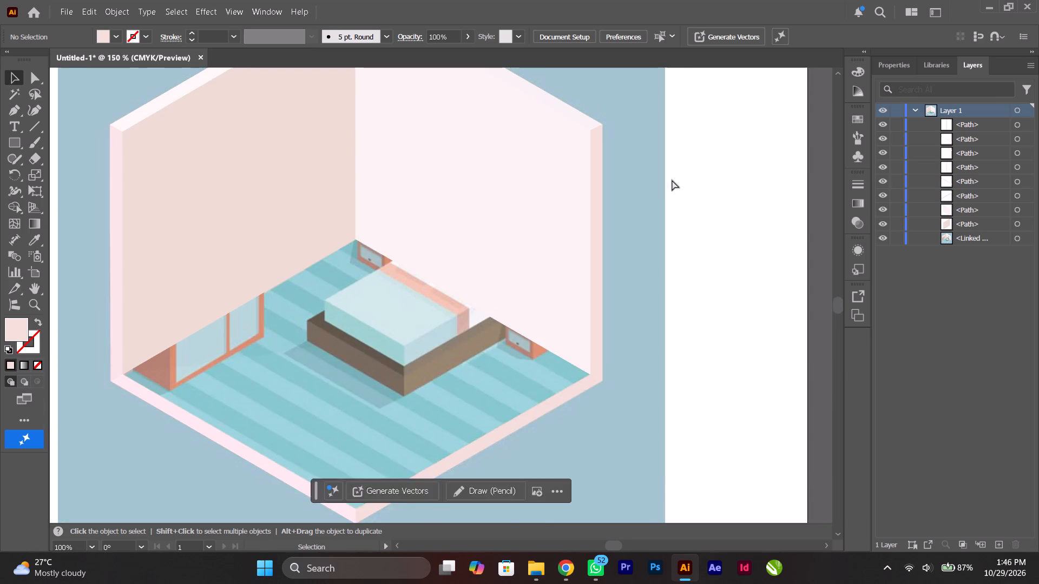
scroll(672, 180, "up", 2, "ctrl")
scroll(672, 180, "up", 4)
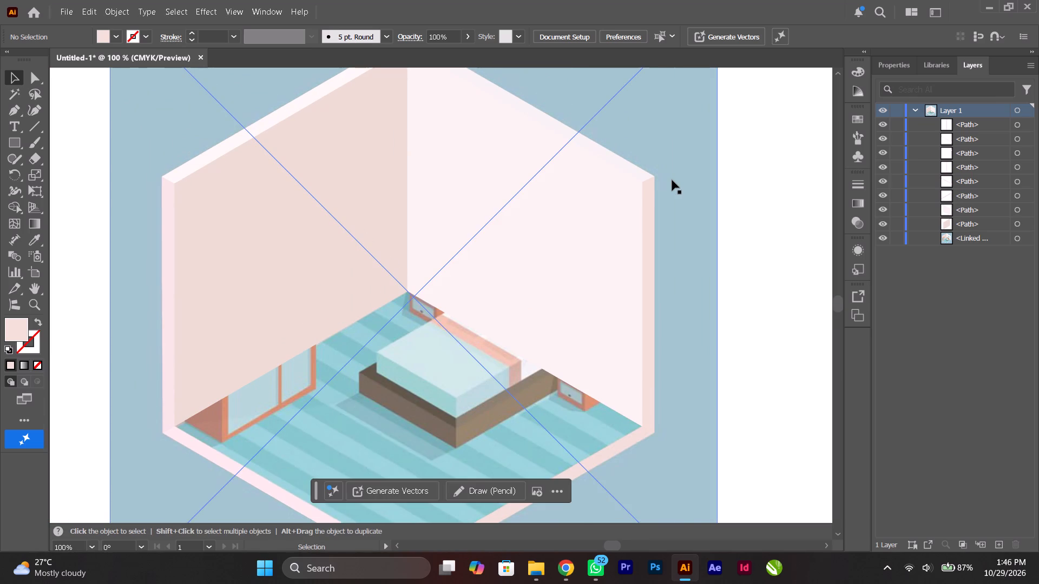
scroll(672, 180, "down", 1, "alt")
scroll(672, 180, "down", 1, "ctrl")
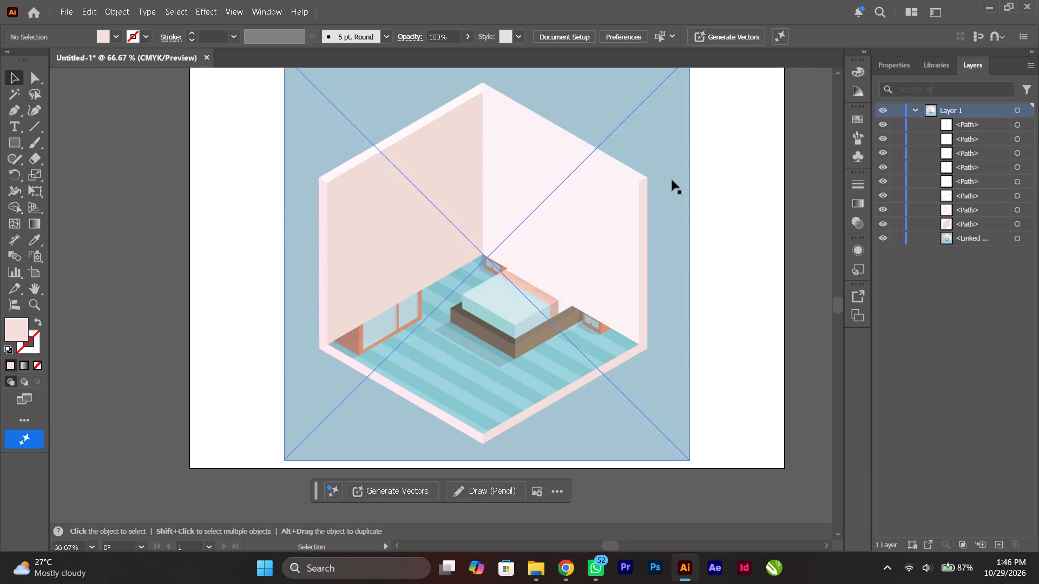
scroll(672, 180, "up", 1)
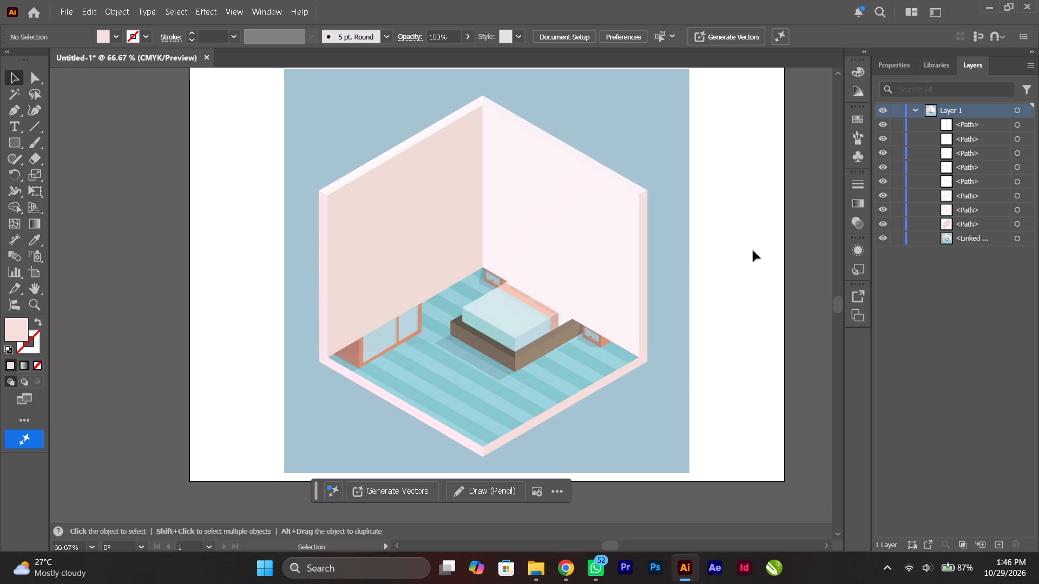
left_click(880, 223)
left_click(882, 206)
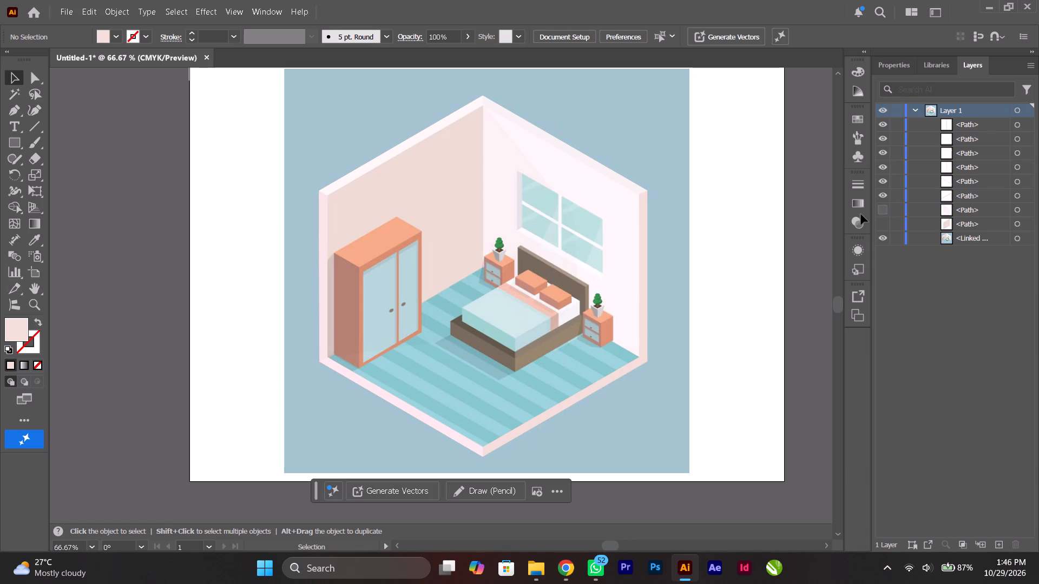
With the Pen tool, start the floor outline at the room's back corner, briefly showing the peach wall face for alignment, and extend it to the wardrobe-side corner.
scroll(403, 316, "up", 2, "alt")
scroll(404, 316, "down", 9, "ctrl")
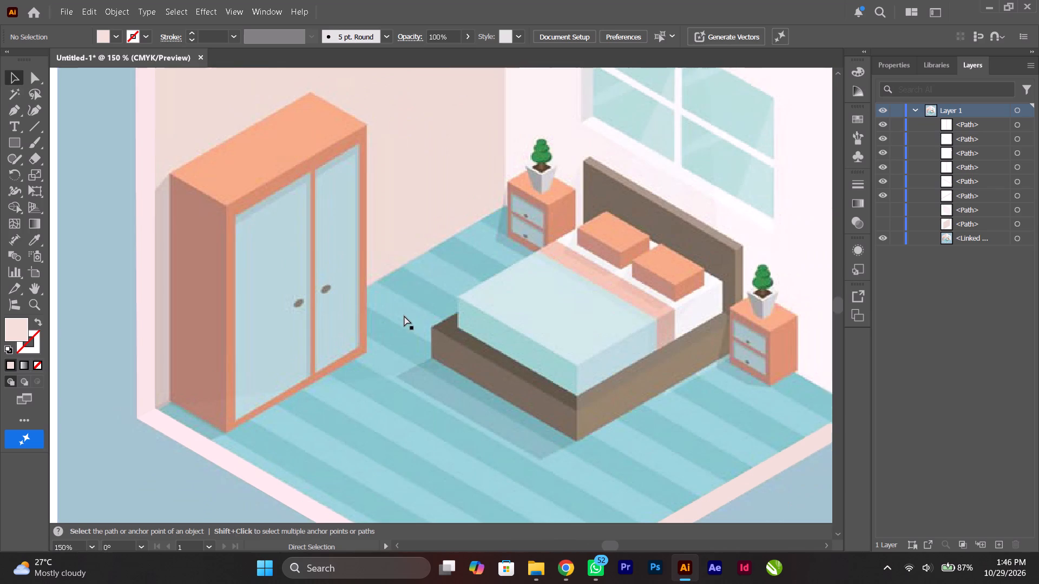
scroll(404, 316, "down", 6, "ctrl")
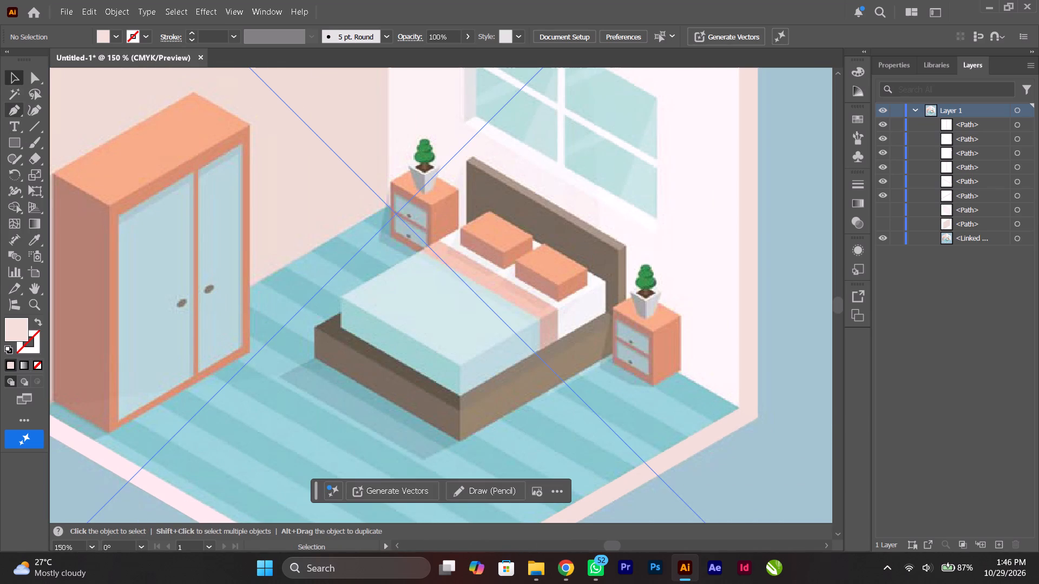
left_click(14, 110)
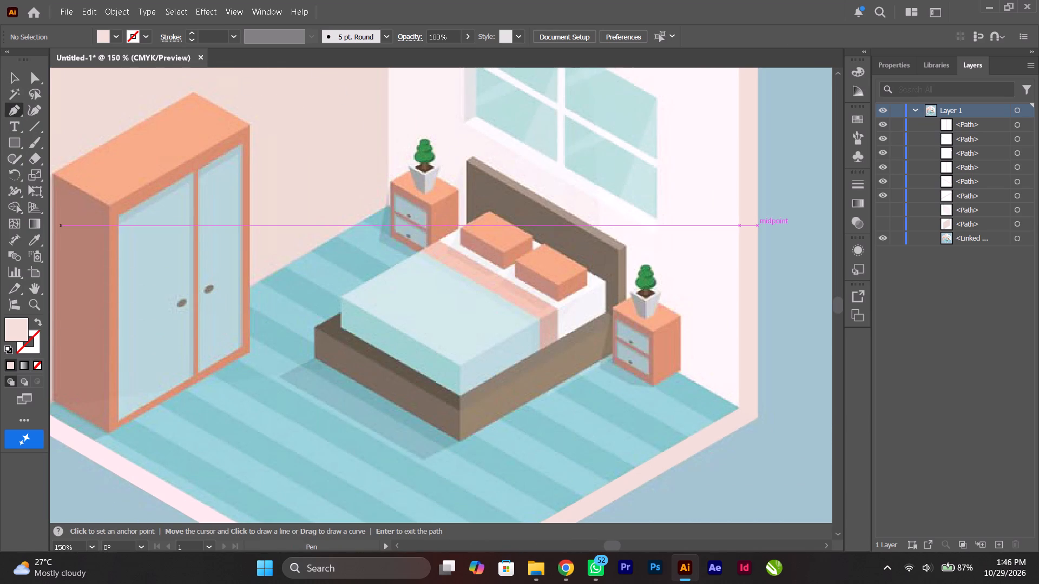
left_click(879, 227)
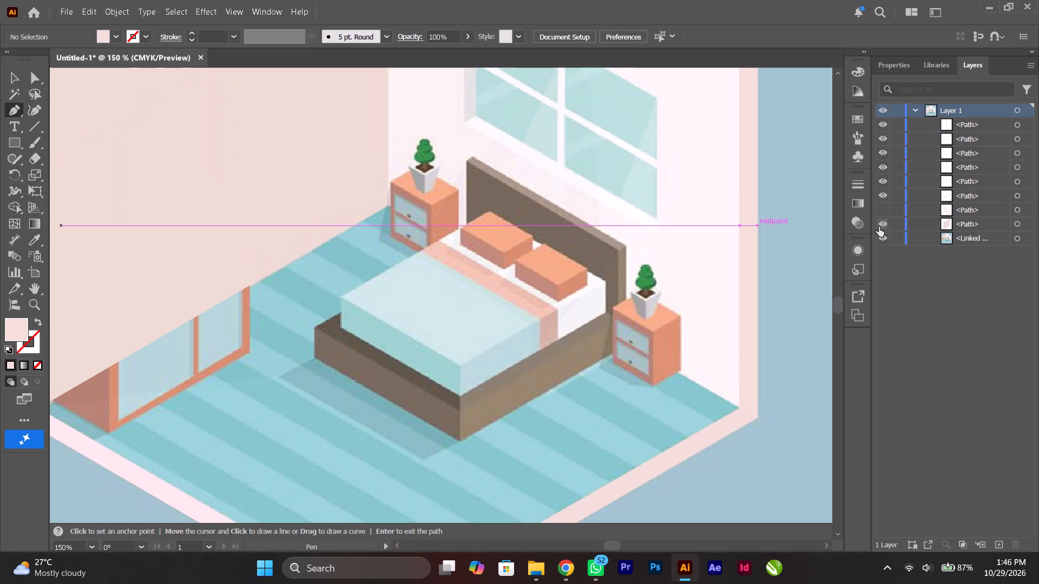
left_click(387, 207)
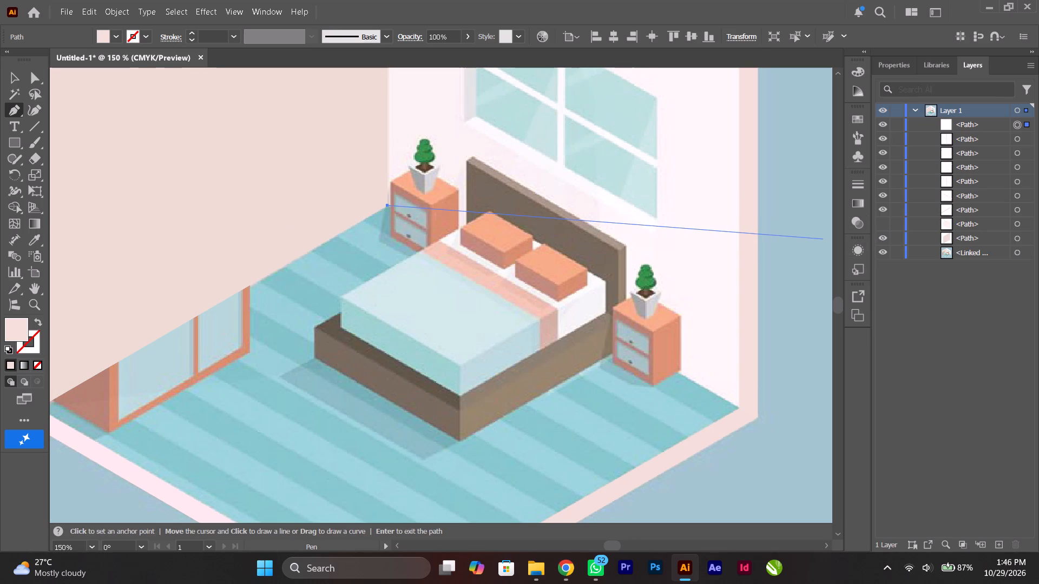
left_click(880, 238)
scroll(101, 350, "up", 6, "ctrl")
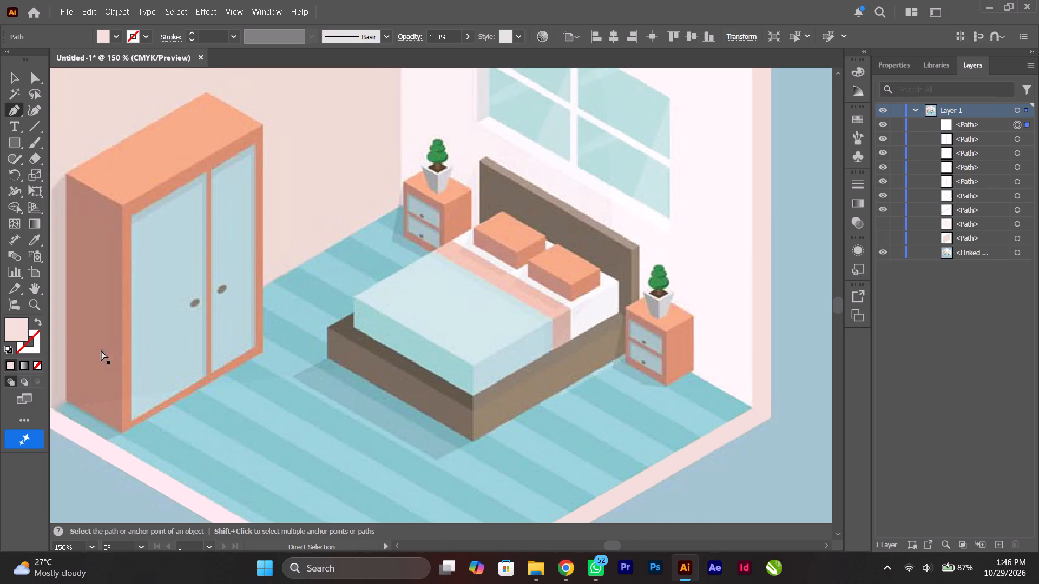
scroll(101, 350, "up", 4, "ctrl")
left_click(168, 408)
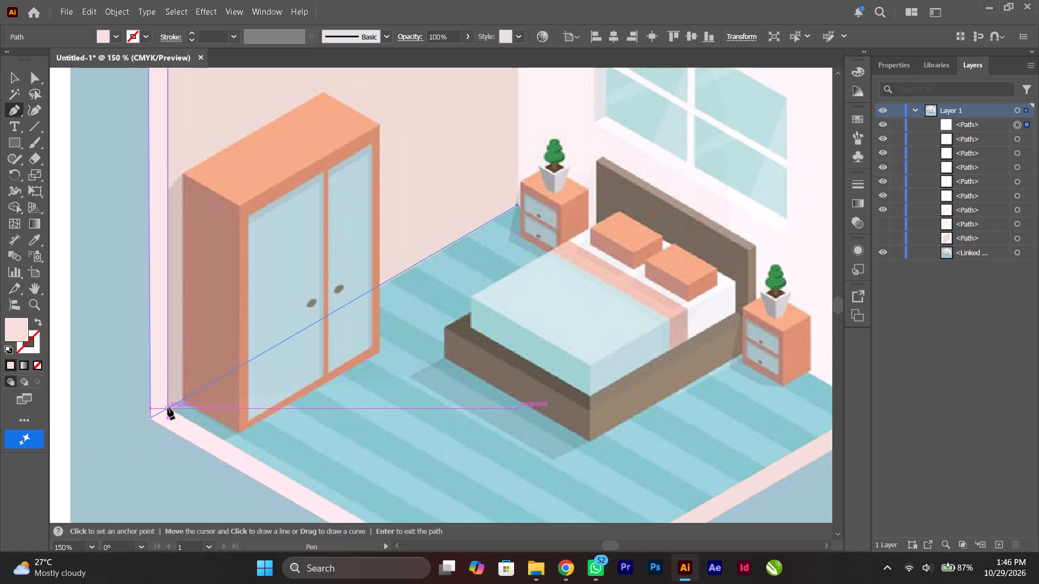
Continue the floor outline through the front and window-side corners with edges about 9 cm long, clear its fill, and close it at the back corner.
scroll(169, 407, "down", 7)
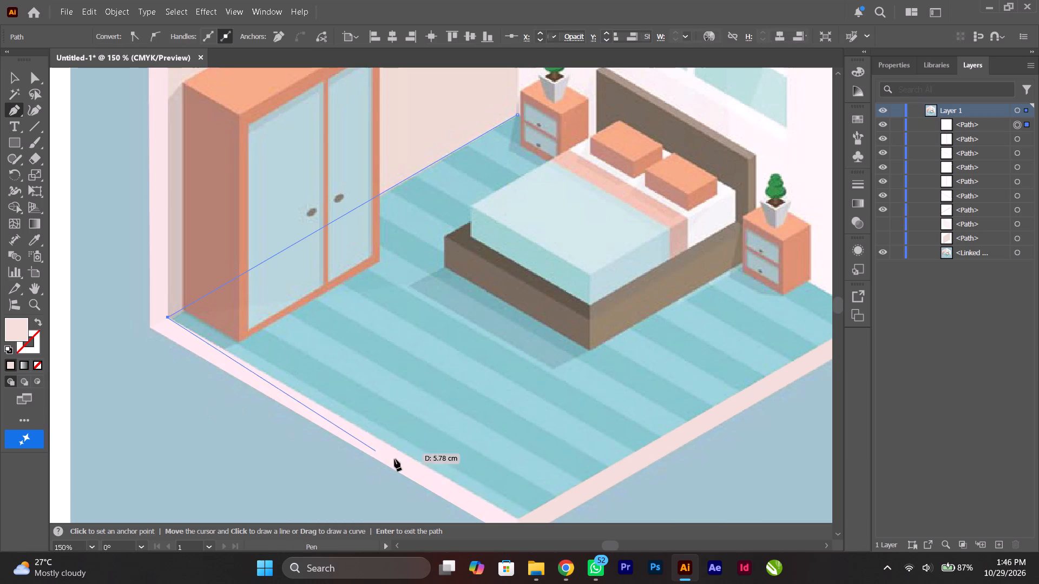
scroll(504, 507, "down", 4)
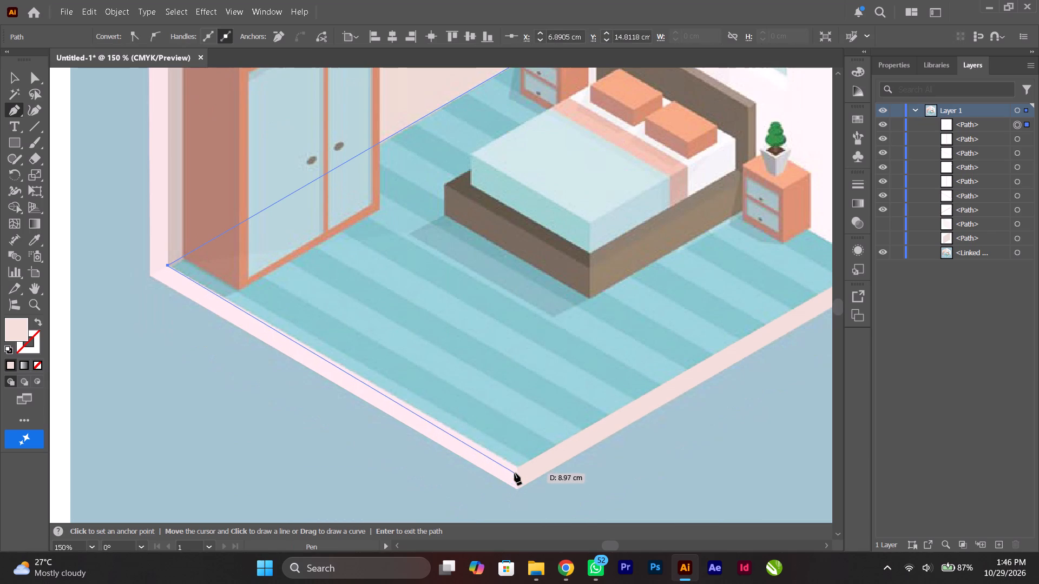
left_click(516, 467)
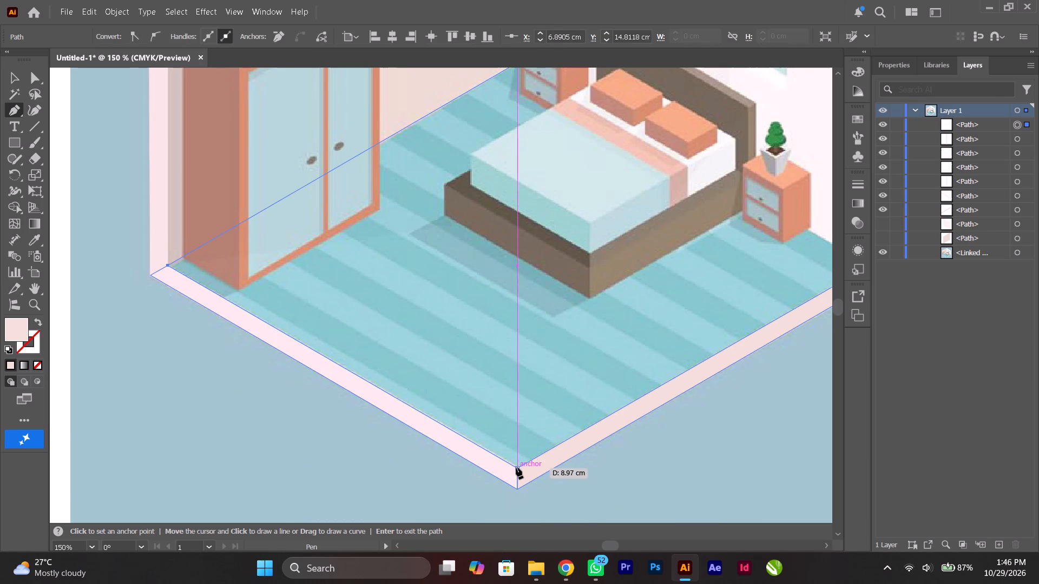
scroll(516, 466, "down", 13, "ctrl")
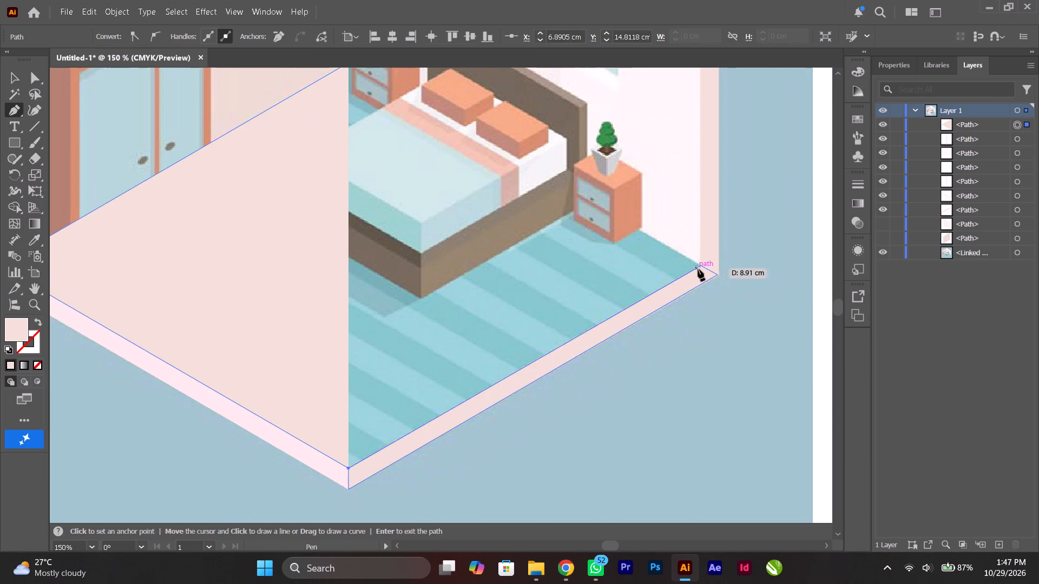
left_click(36, 366)
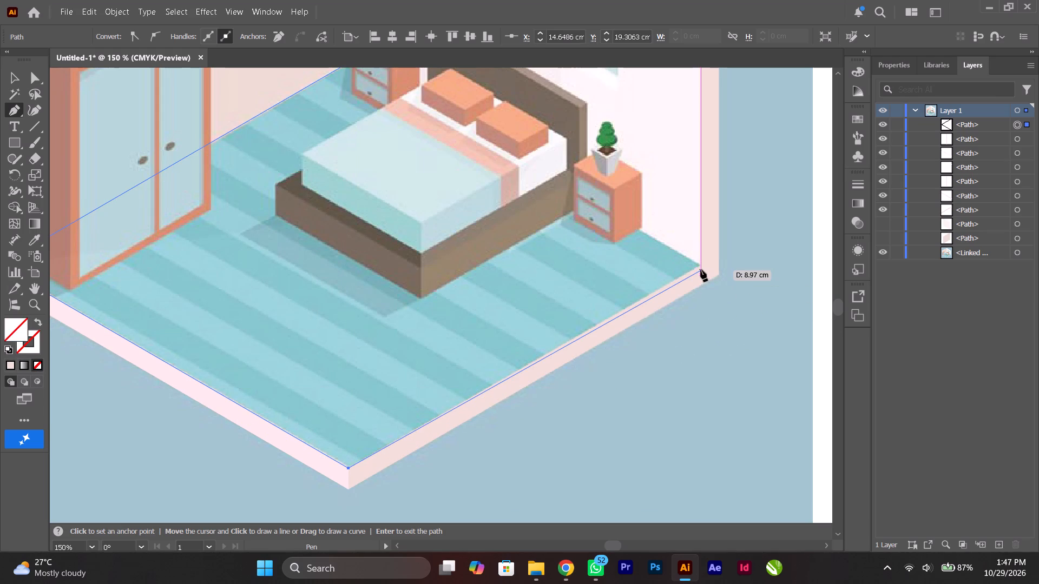
left_click(699, 266)
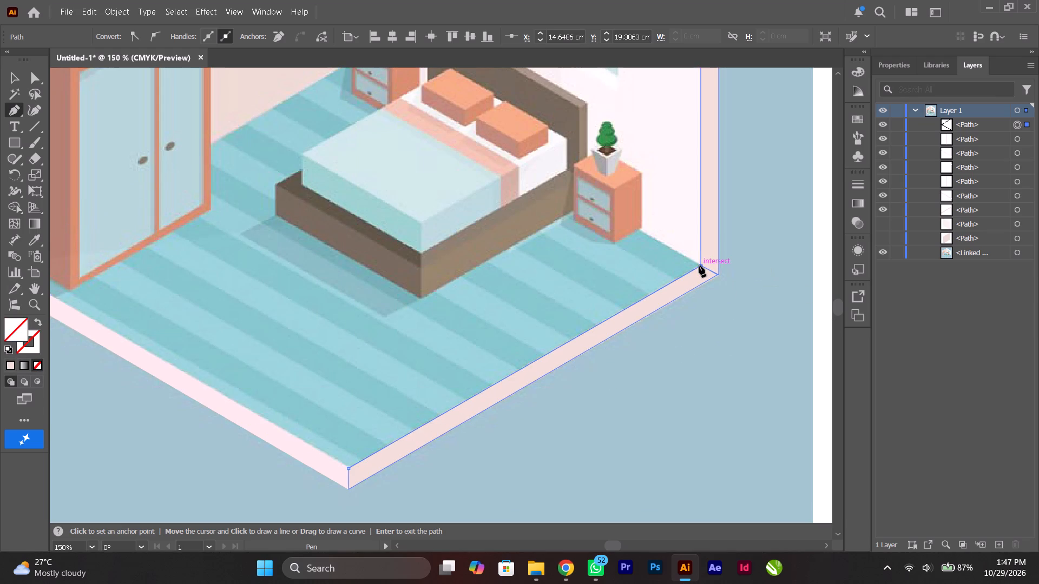
scroll(700, 266, "up", 5)
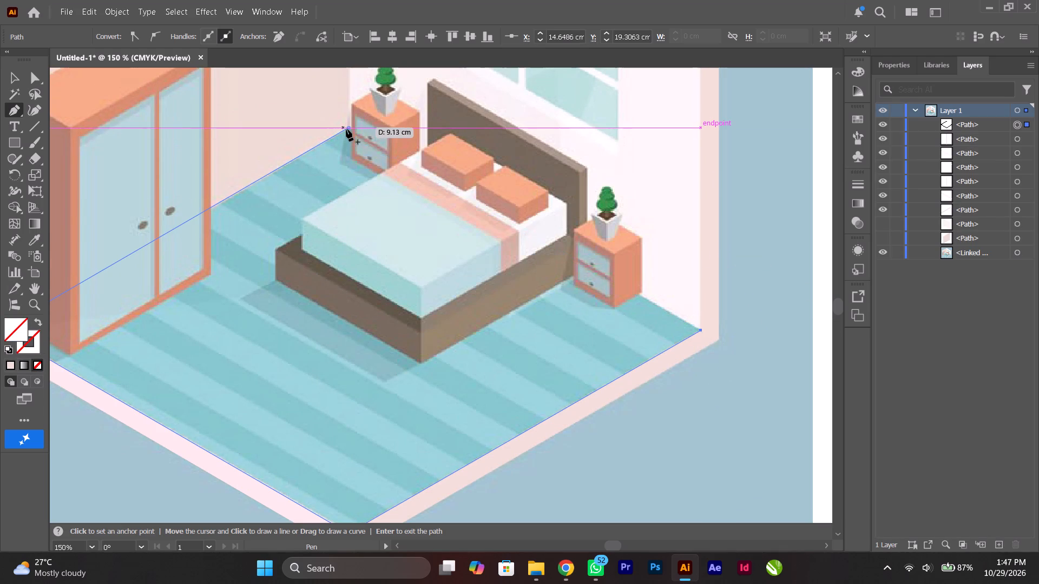
left_click(346, 128)
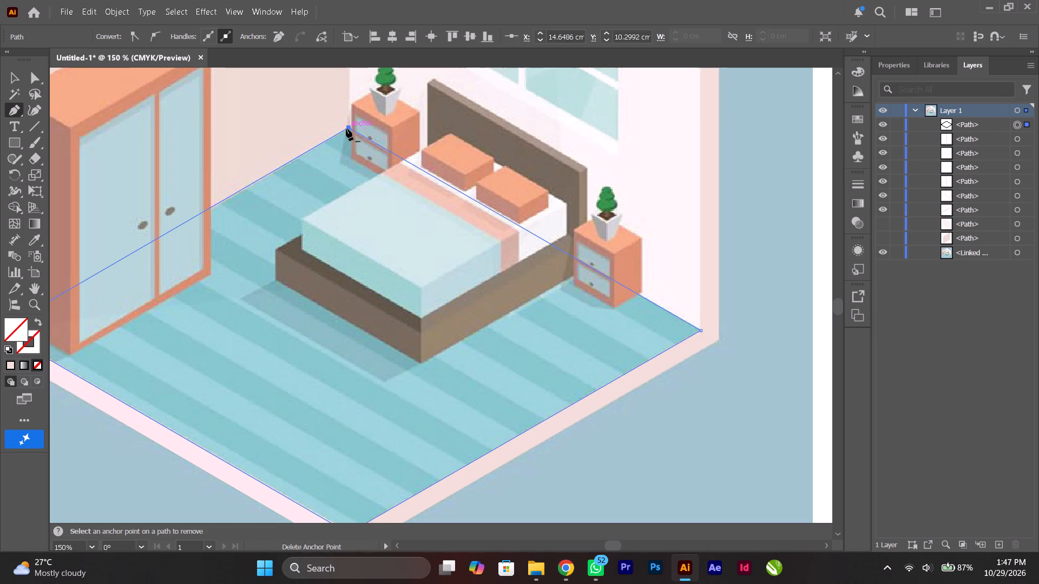
Fill the floor shape with the reference floor's light blue stripe colour using the Eyedropper, and deselect it.
scroll(346, 198, "up", 9, "ctrl")
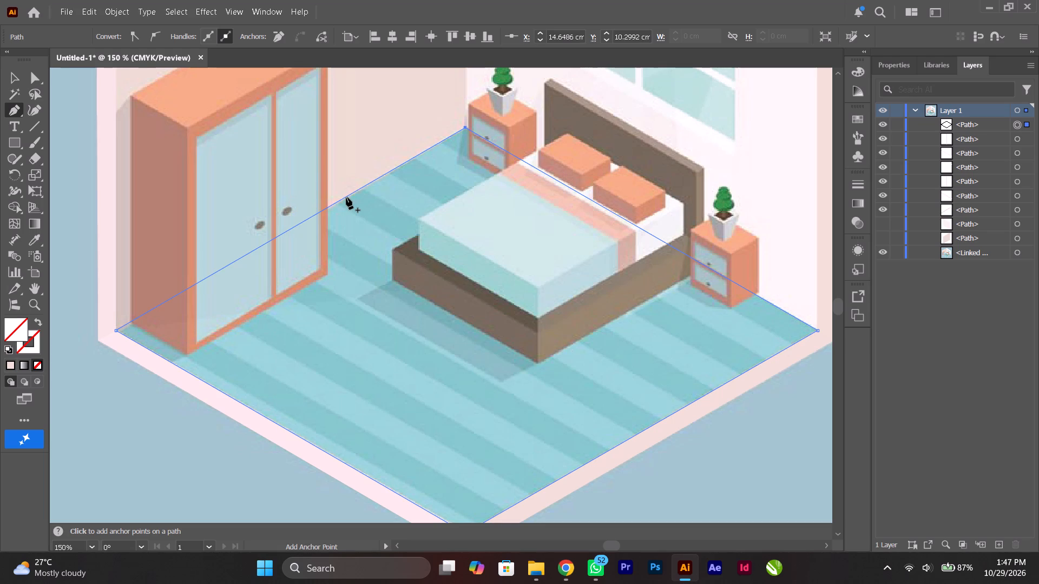
left_click(38, 240)
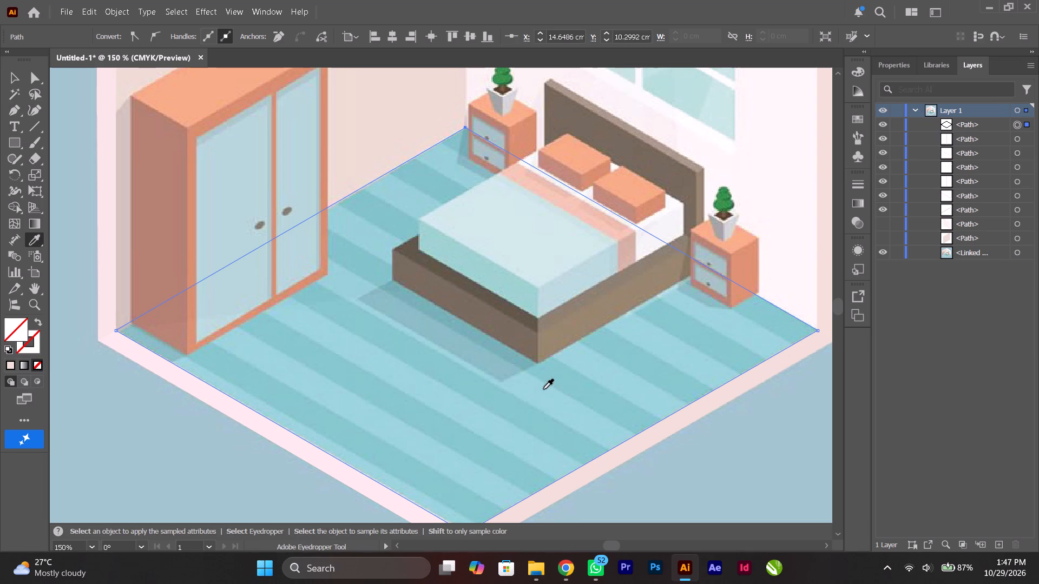
left_click(603, 361)
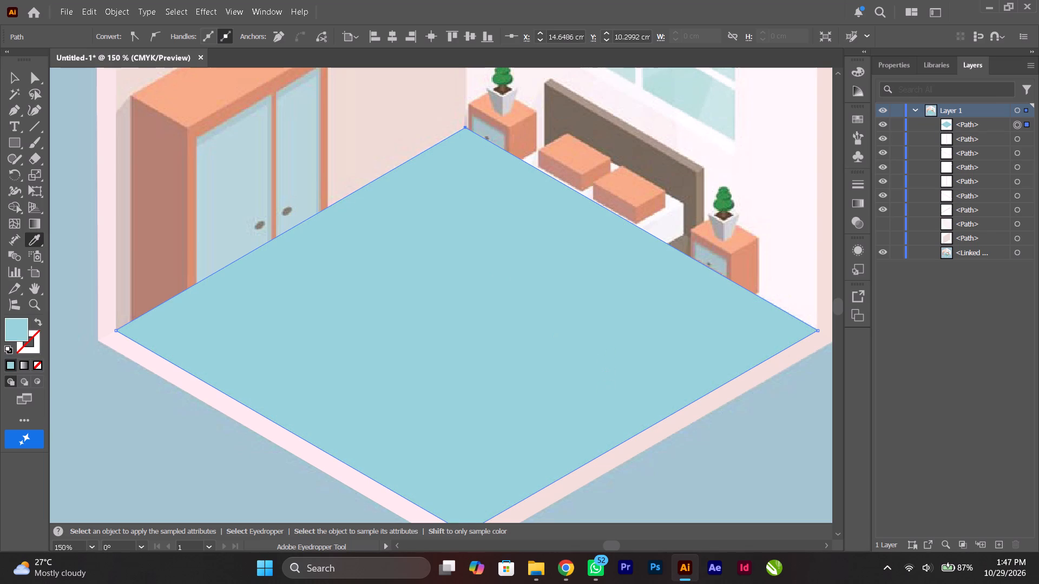
left_click(11, 82)
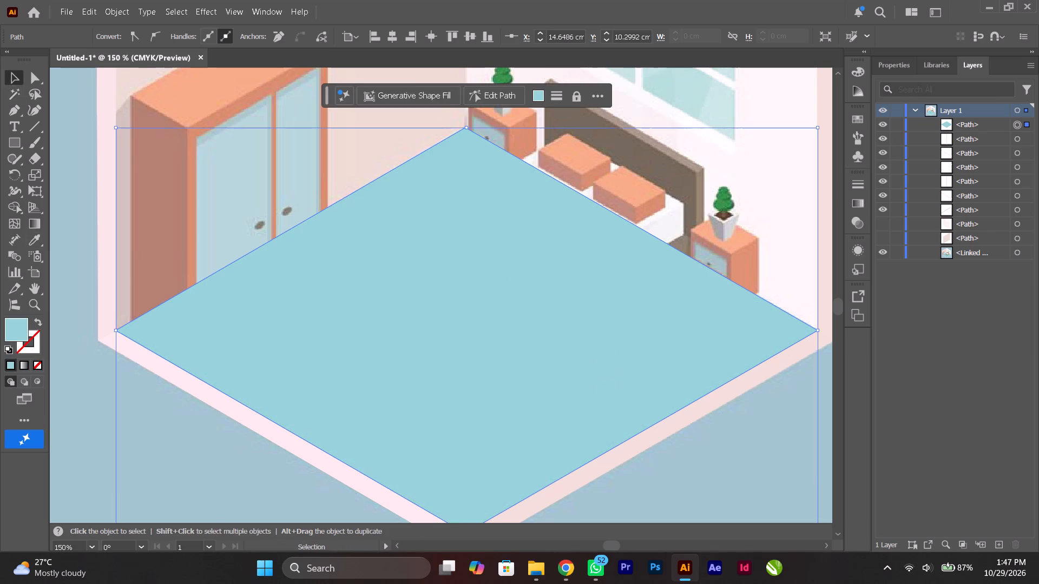
scroll(777, 427, "down", 6)
scroll(777, 427, "down", 2, "alt")
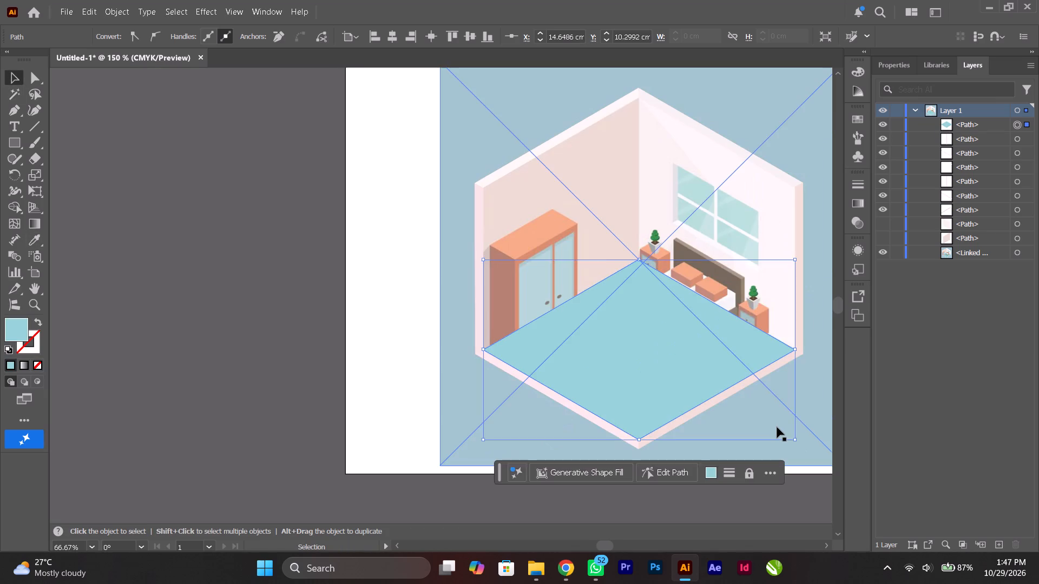
scroll(777, 427, "down", 9, "ctrl")
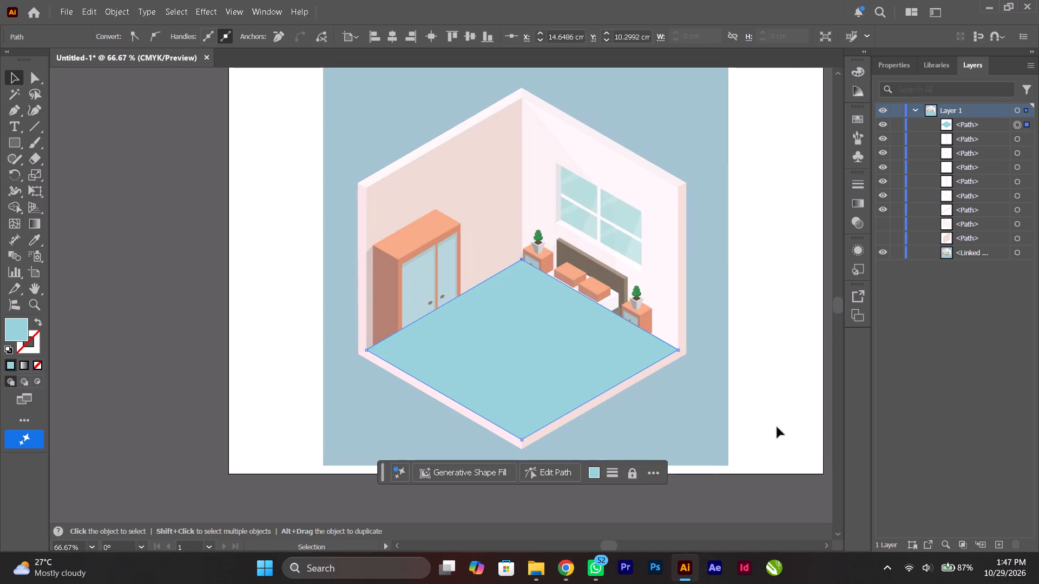
left_click(777, 427)
Show the two hidden wall face shapes in Layer 1 and look over the whole traced room.
left_click(883, 220)
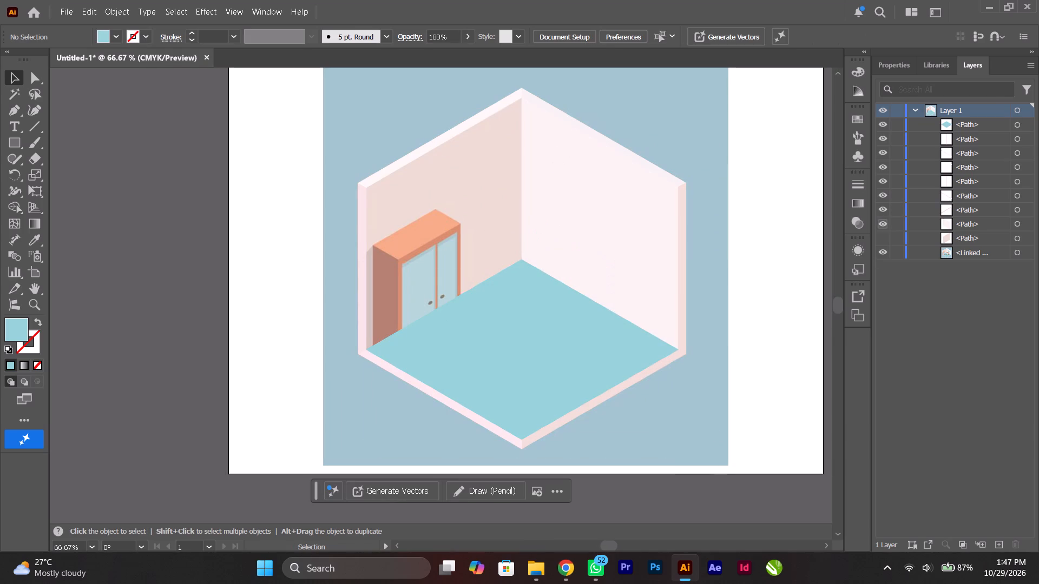
left_click(882, 237)
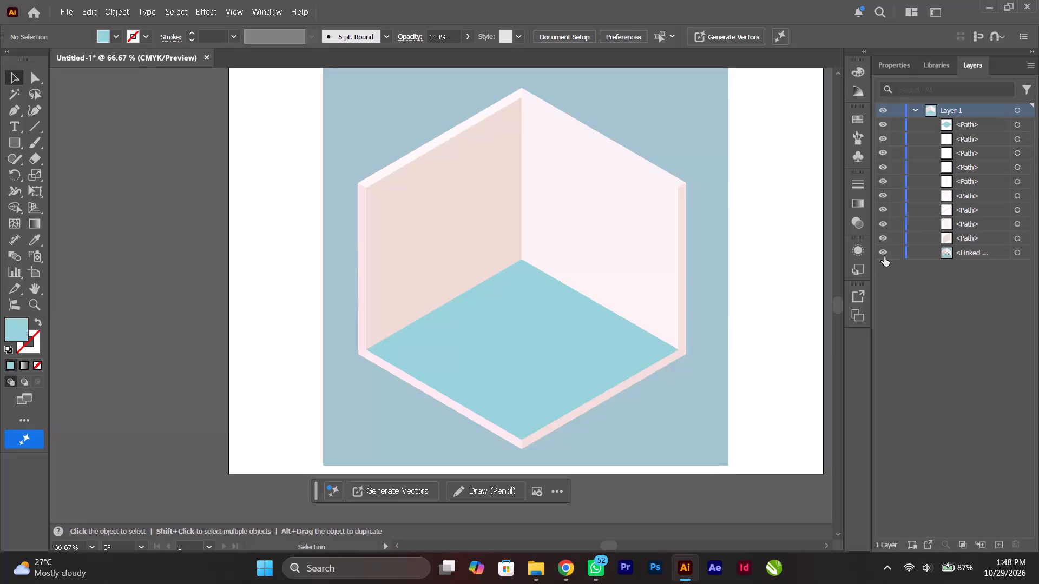
scroll(758, 254, "down", 1, "alt")
scroll(758, 254, "down", 1, "ctrl")
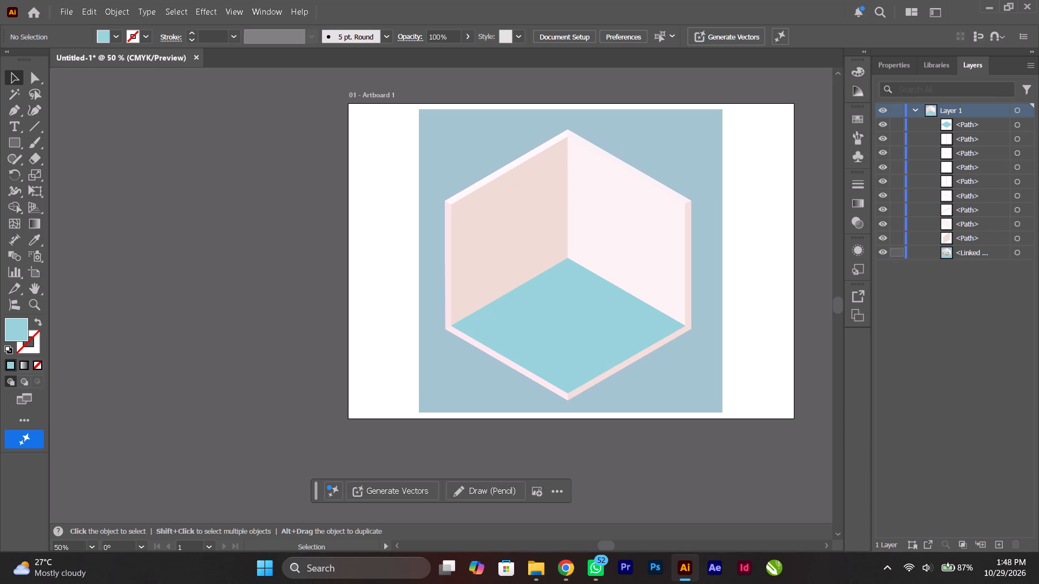
Hide both wall face shapes and the blue floor shape in Layer 1 to uncover the reference's furniture and floor stripes.
left_click(883, 240)
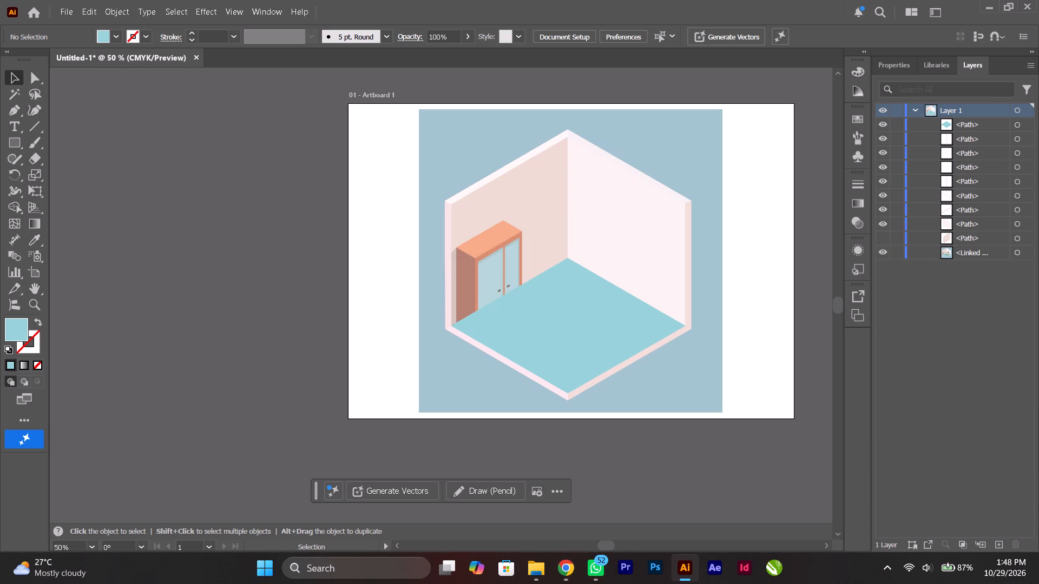
left_click(882, 224)
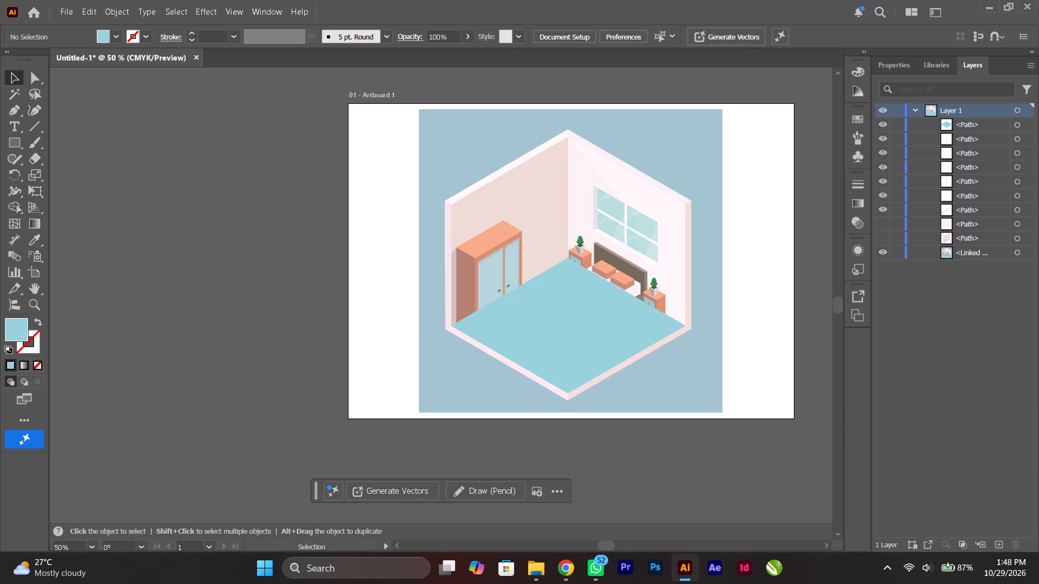
left_click(880, 124)
Draw a closed Pen outline over the dark floor stripe along the window wall, about 9 cm long, with its near end about 0.6 cm wide.
scroll(584, 277, "up", 3, "alt")
scroll(584, 277, "down", 4, "ctrl")
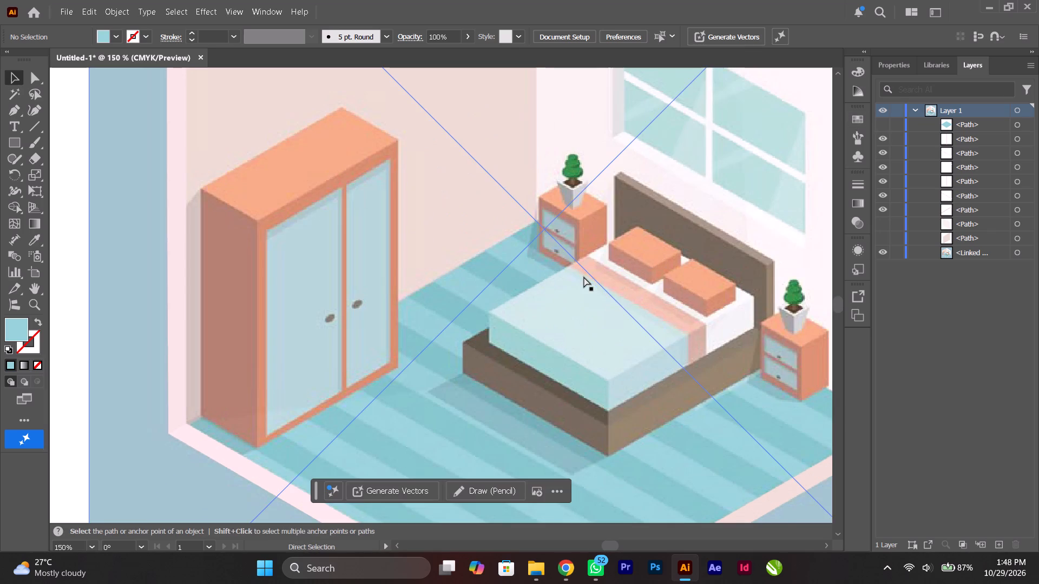
scroll(584, 277, "down", 6, "ctrl")
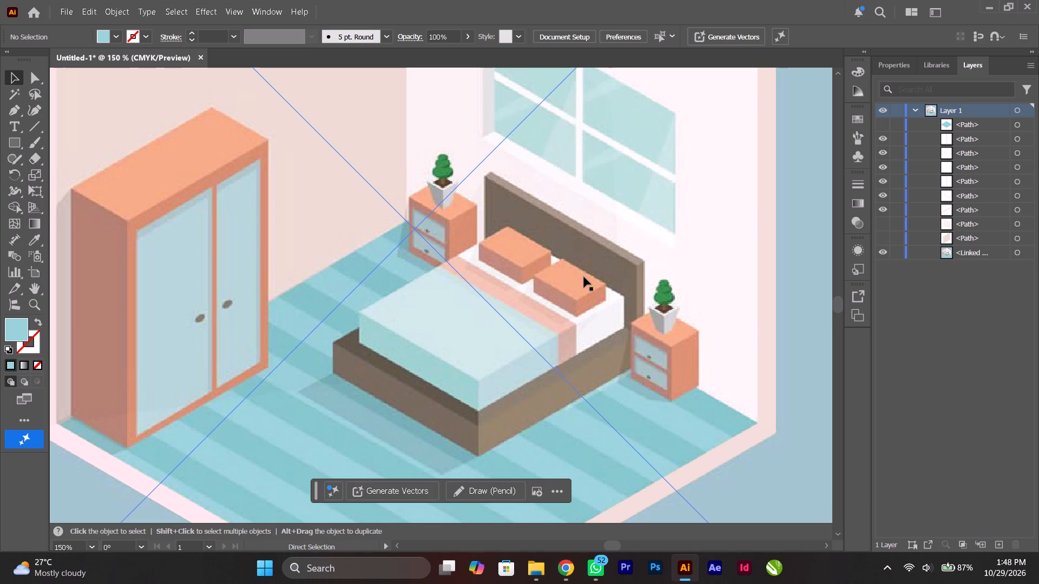
left_click(12, 107)
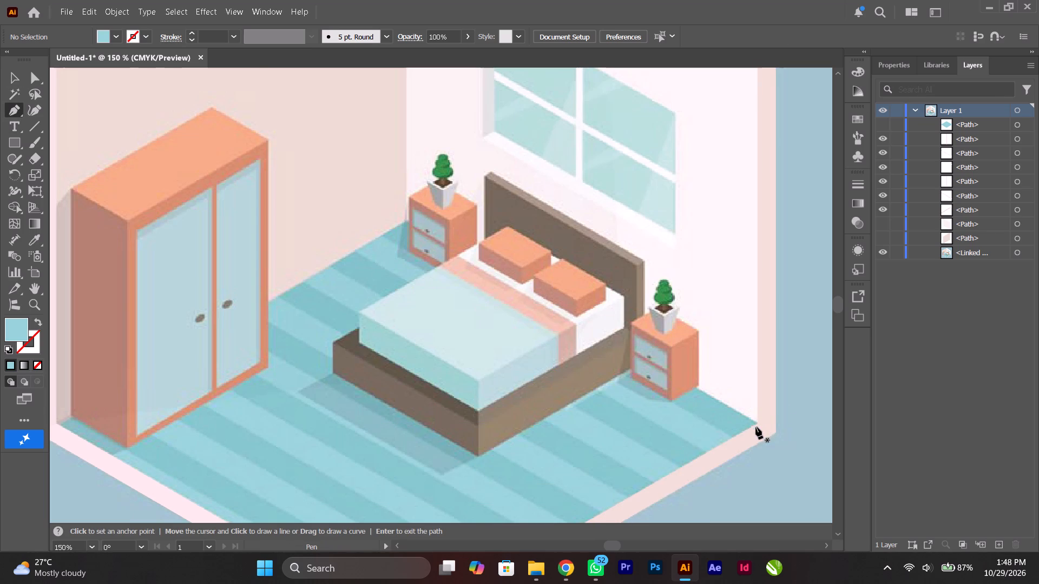
scroll(757, 420, "up", 6, "alt")
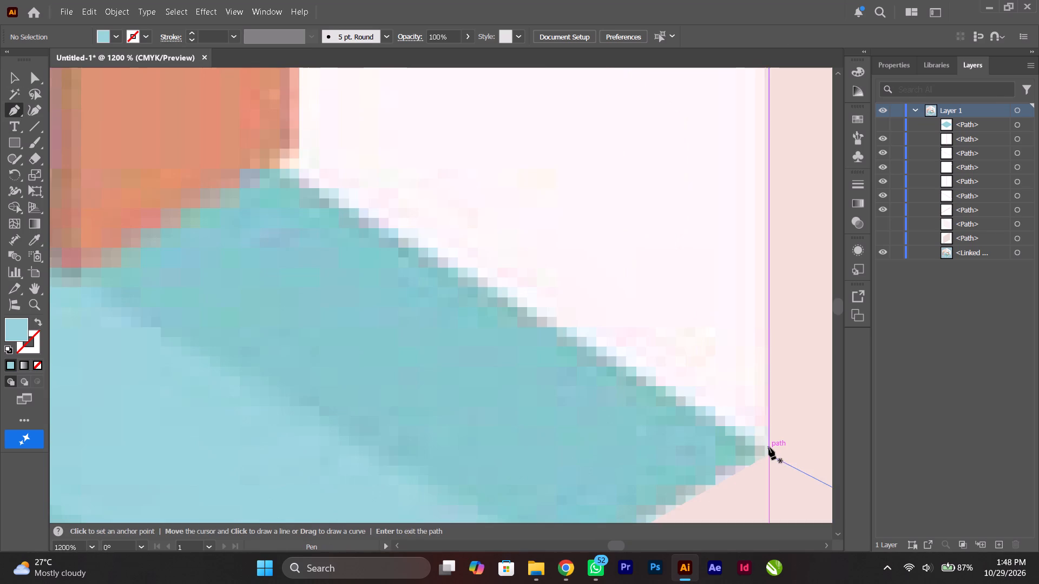
left_click(769, 456)
scroll(769, 455, "down", 4, "alt")
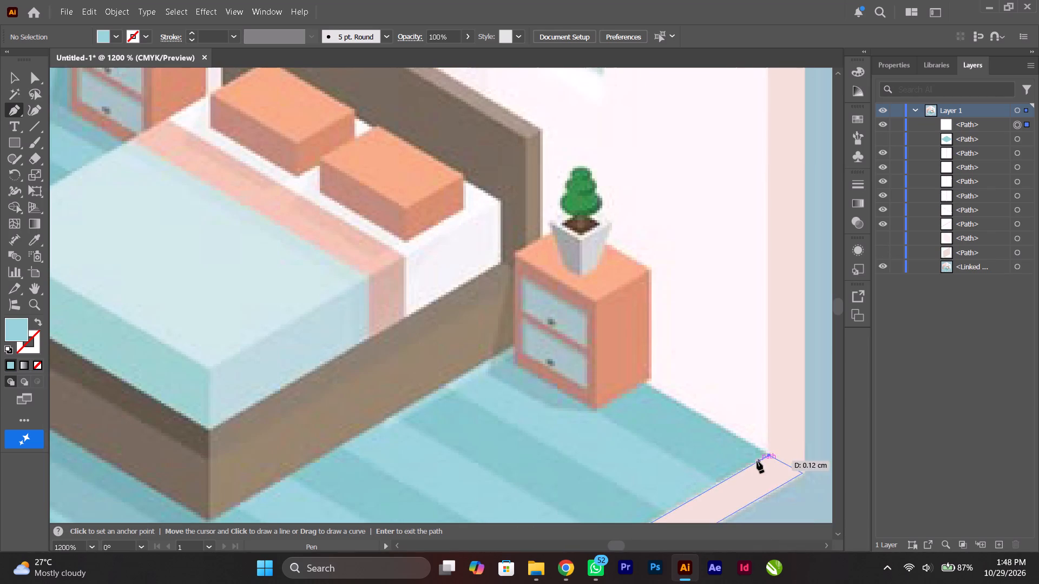
left_click(719, 483)
scroll(719, 482, "up", 4, "ctrl")
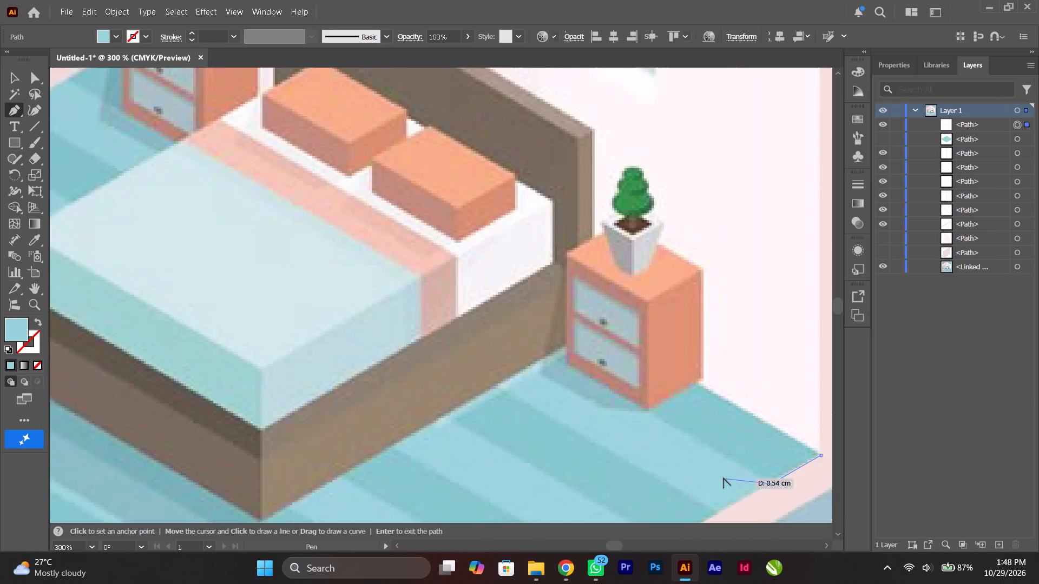
scroll(724, 478, "down", 2, "alt")
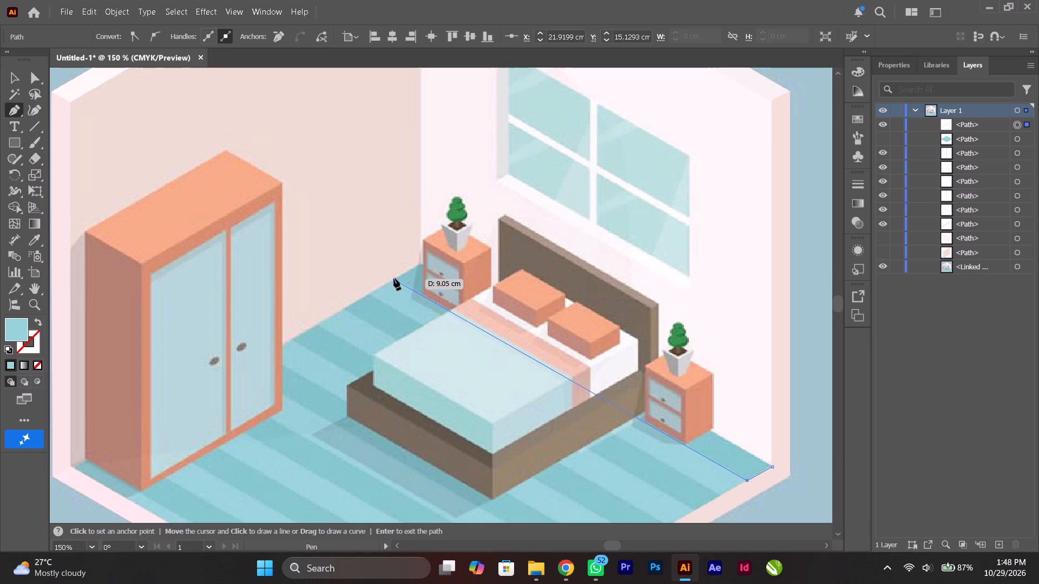
left_click(394, 277)
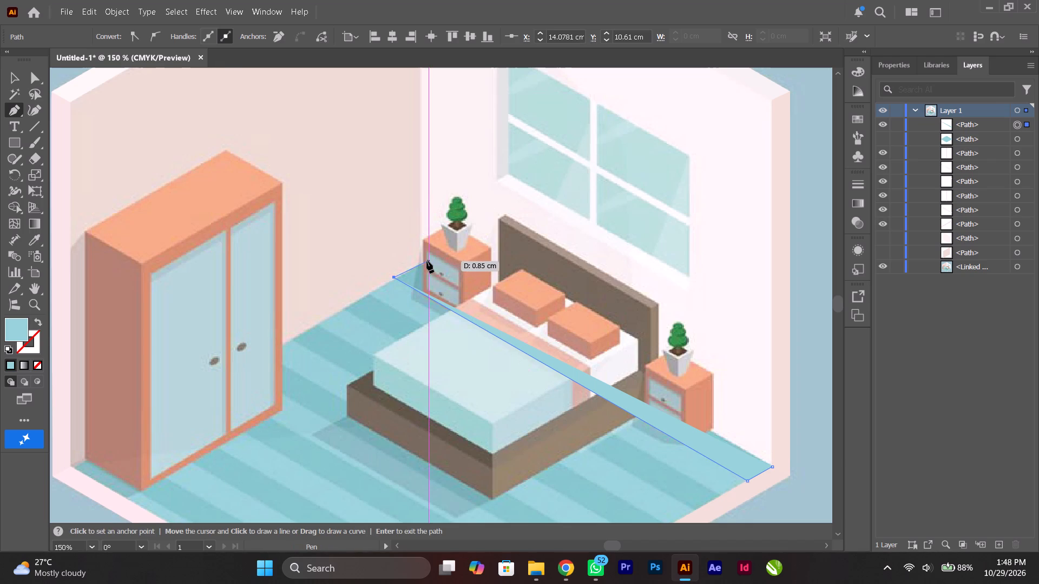
key("ctrl+z")
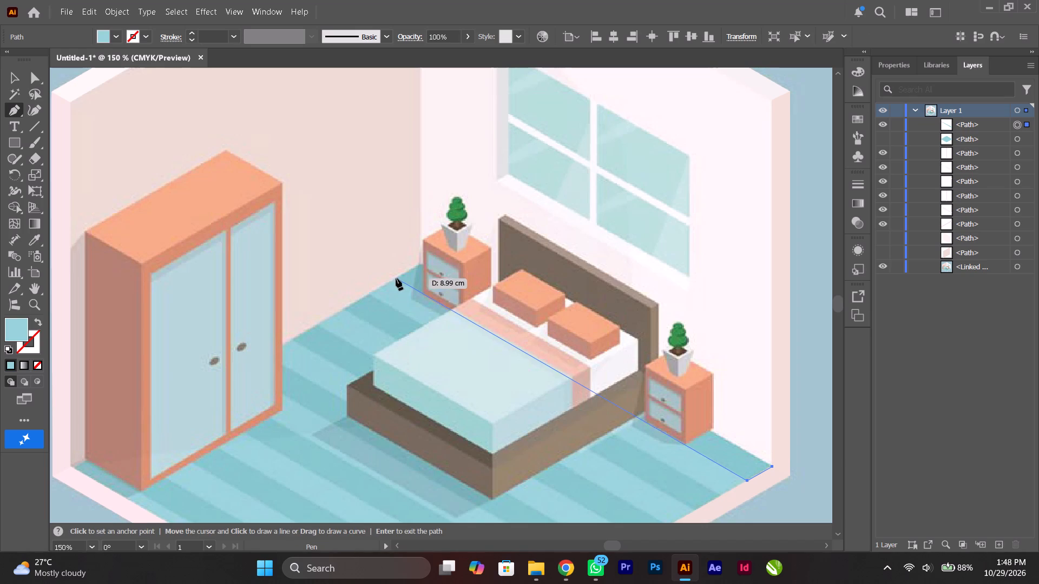
left_click(394, 279)
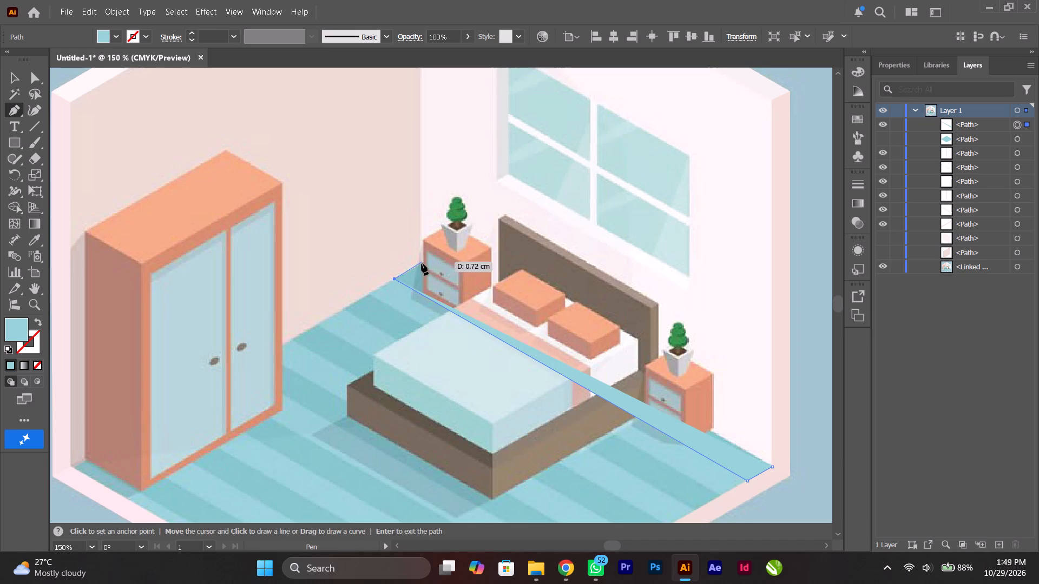
left_click(420, 265)
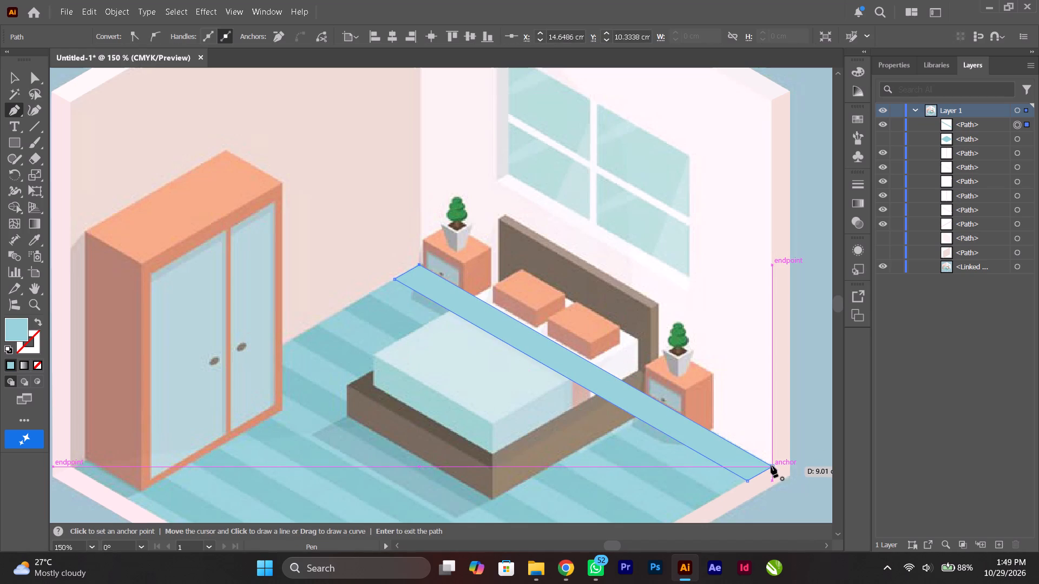
left_click(771, 466)
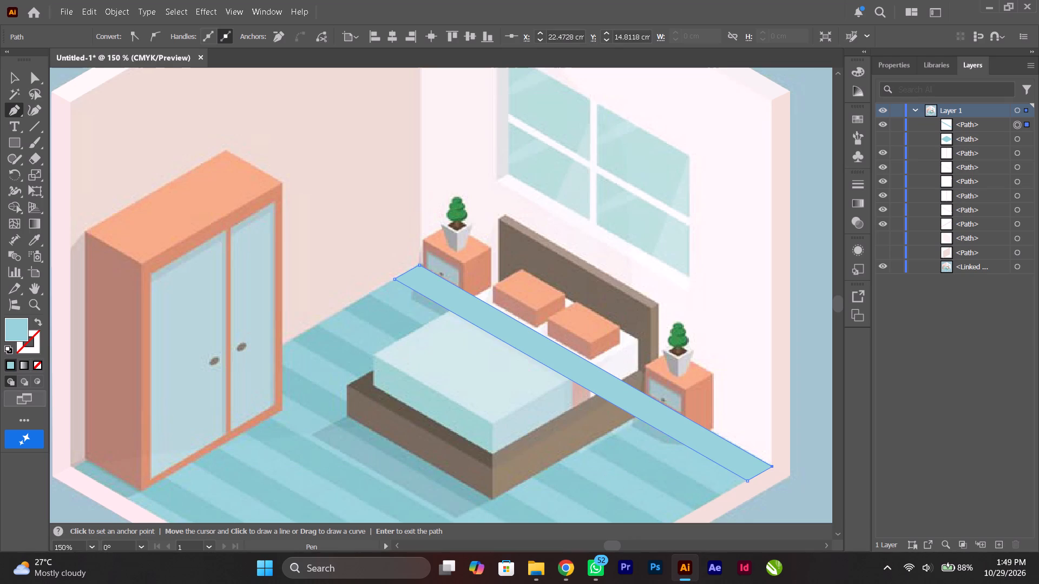
Fill the new stripe with the reference floor's darker teal stripe colour using the Eyedropper.
left_click(29, 238)
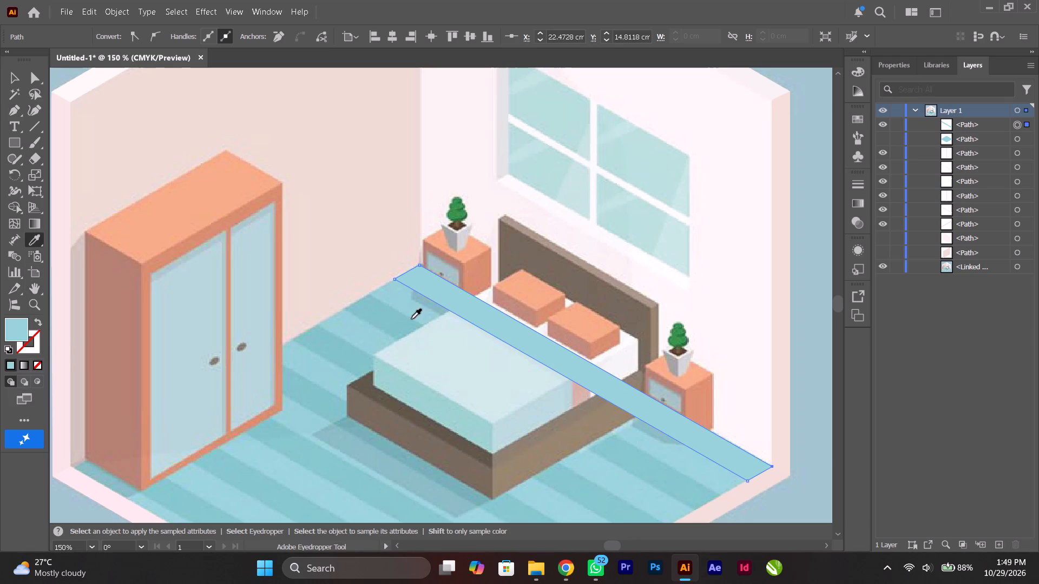
left_click(391, 317)
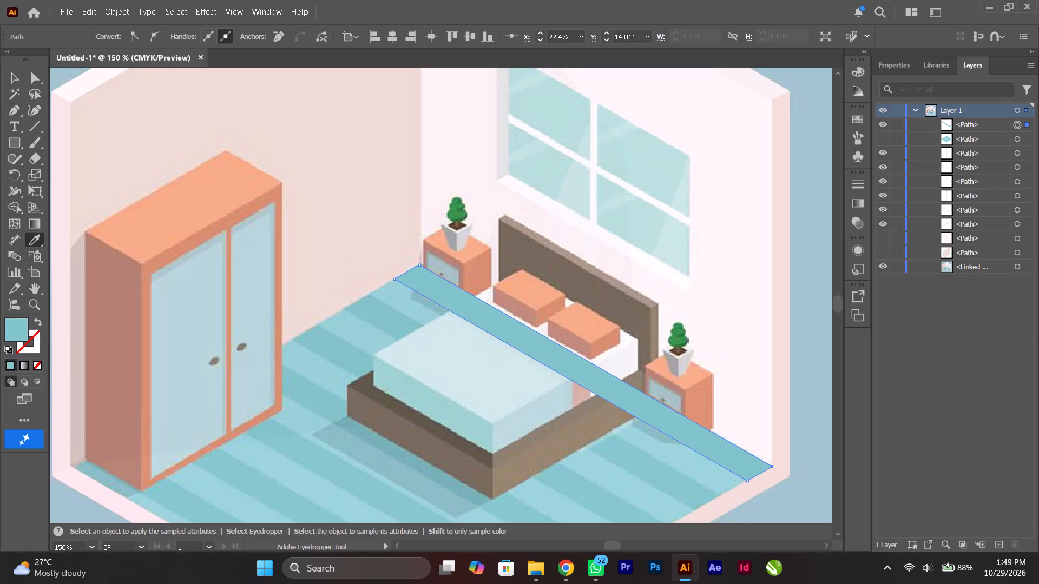
Draw the second dark floor stripe across the bed as a closed Pen shape, about 9 cm long and 0.65 cm wide.
left_click(13, 111)
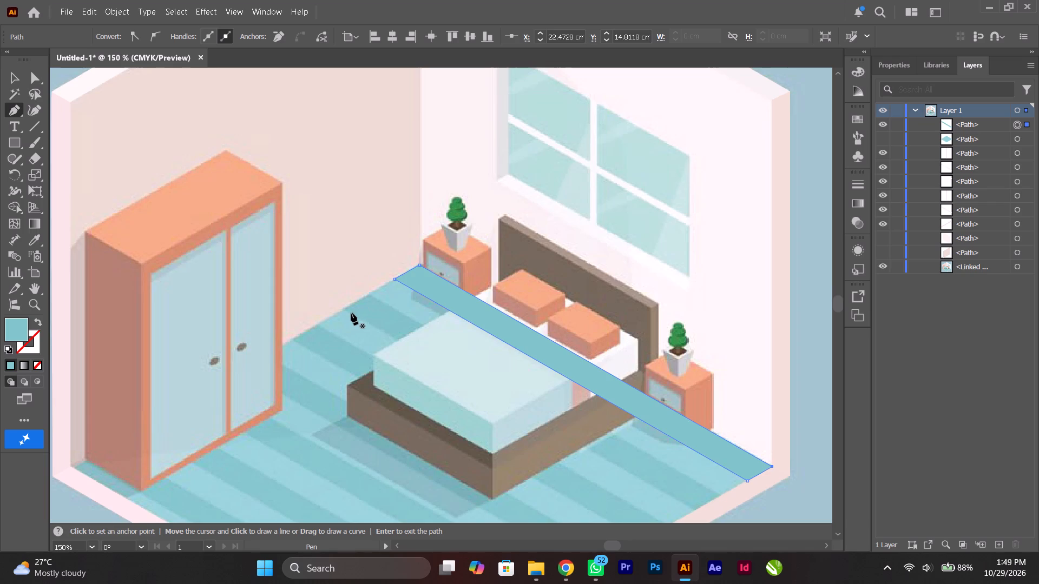
scroll(351, 313, "down", 7)
scroll(343, 213, "up", 3)
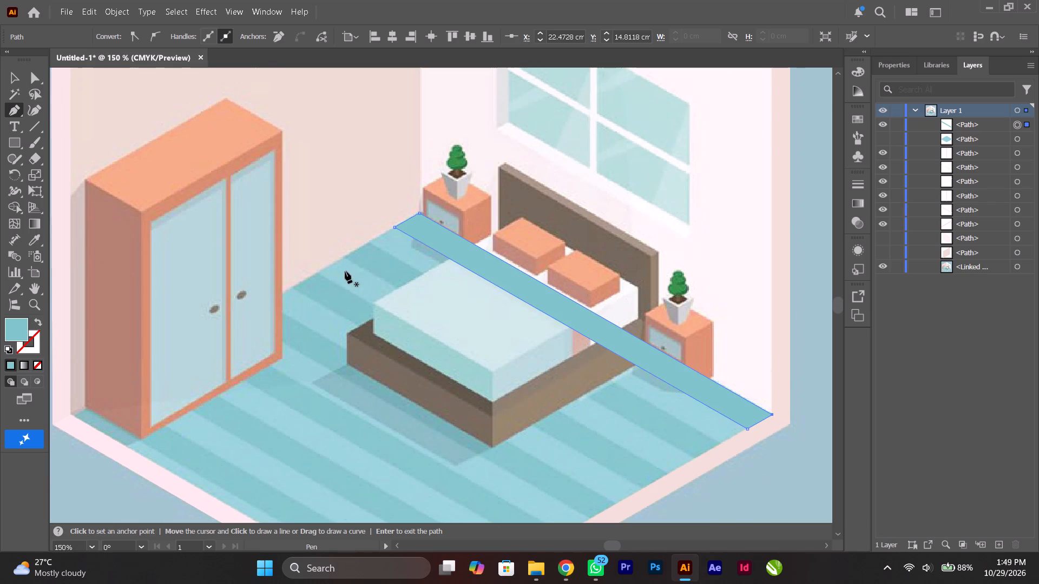
scroll(350, 280, "up", 2, "alt")
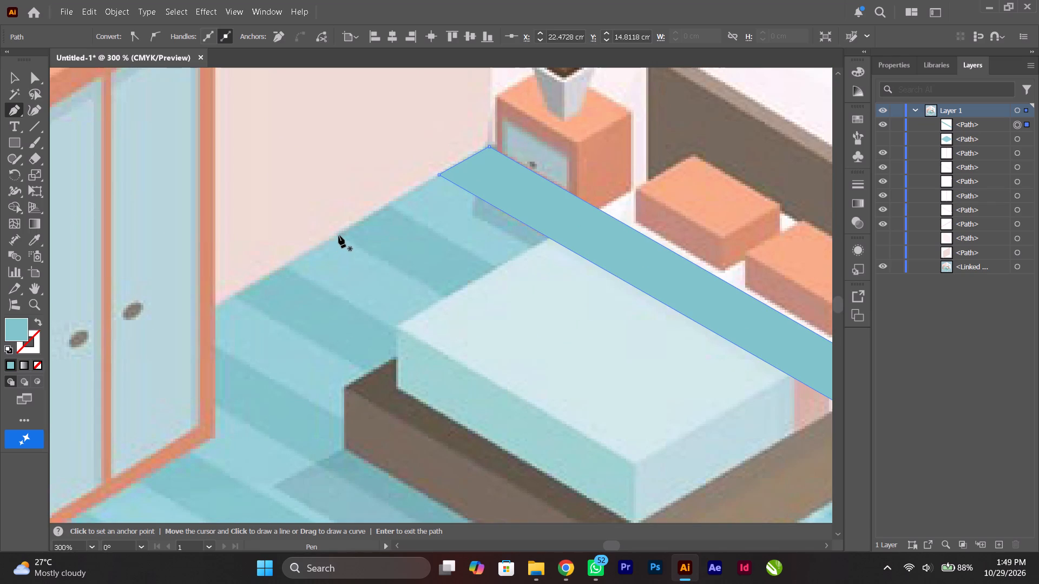
left_click(339, 236)
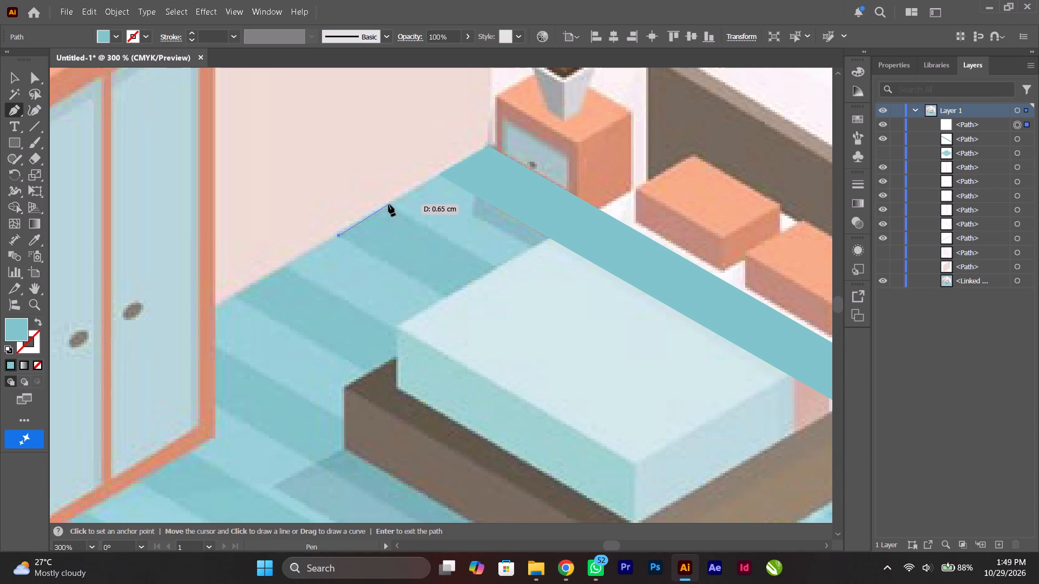
left_click(389, 204)
scroll(466, 242, "down", 2, "alt")
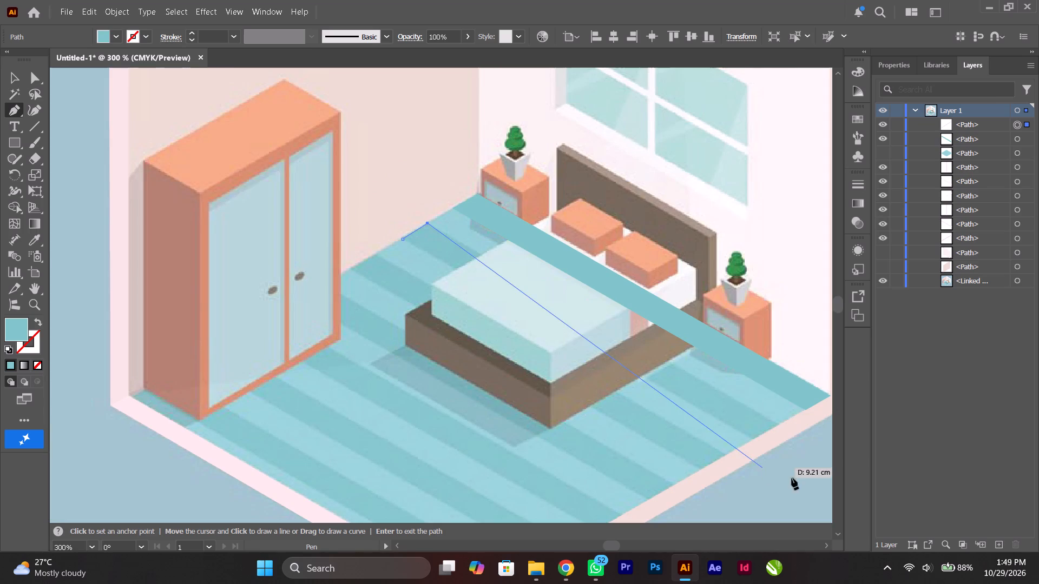
left_click(780, 424)
left_click(756, 441)
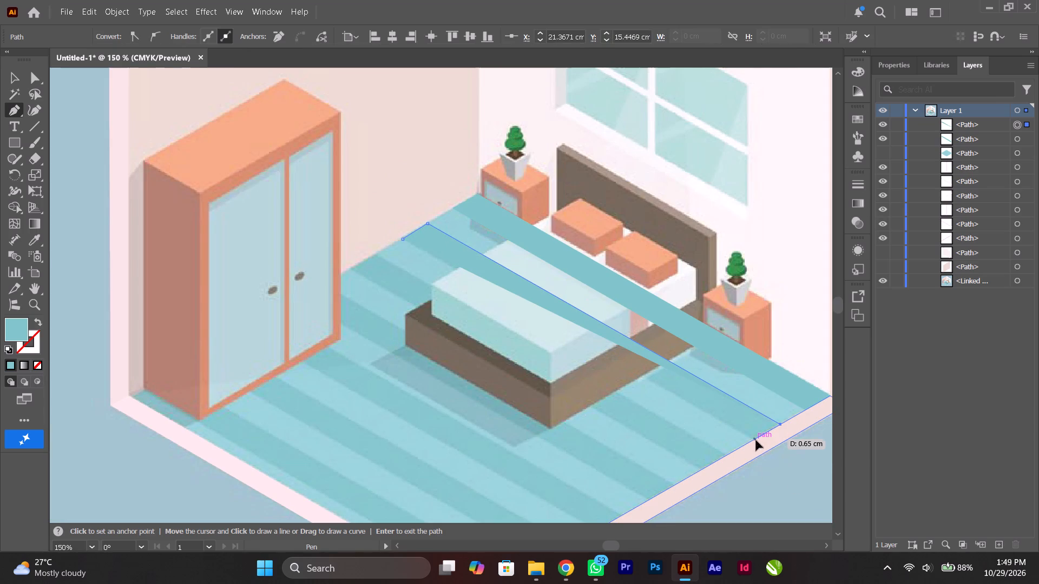
left_click(404, 238)
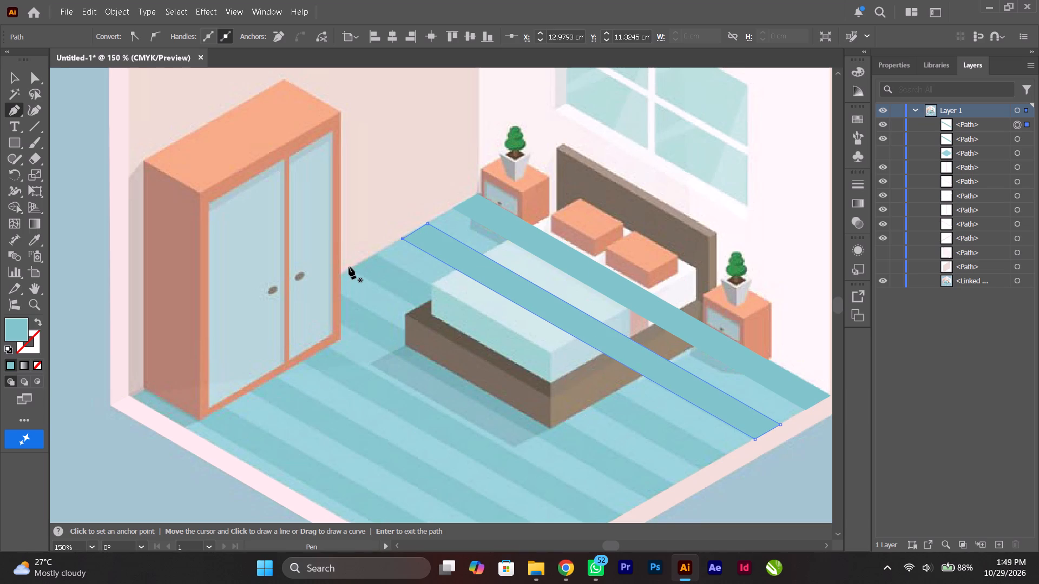
Draw the third dark floor stripe, starting near the wardrobe's back edge, as a closed Pen shape about 9 cm long and 0.65 cm wide.
left_click(349, 267)
key("ctrl+z")
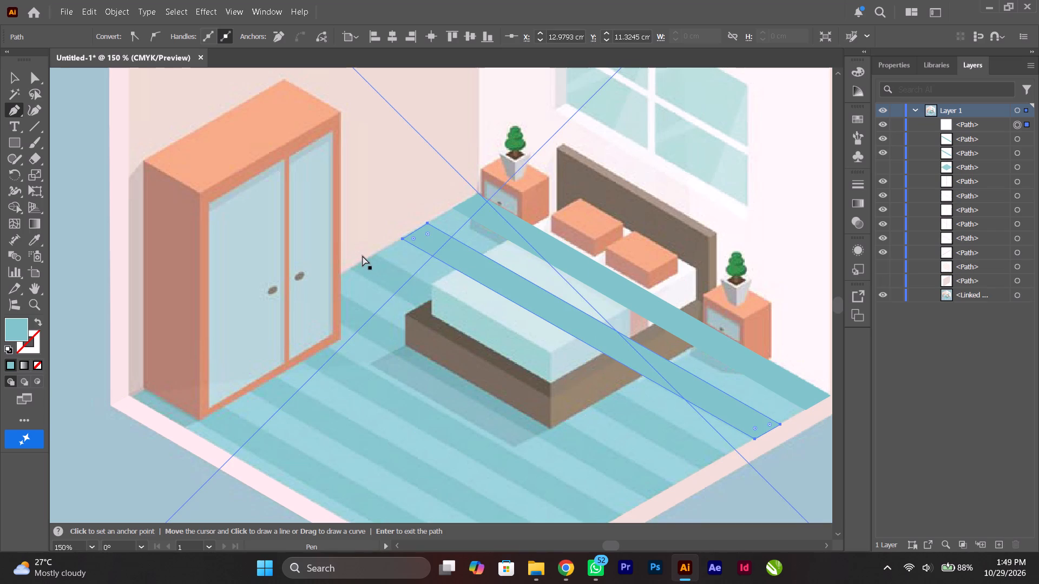
scroll(360, 256, "up", 7, "alt")
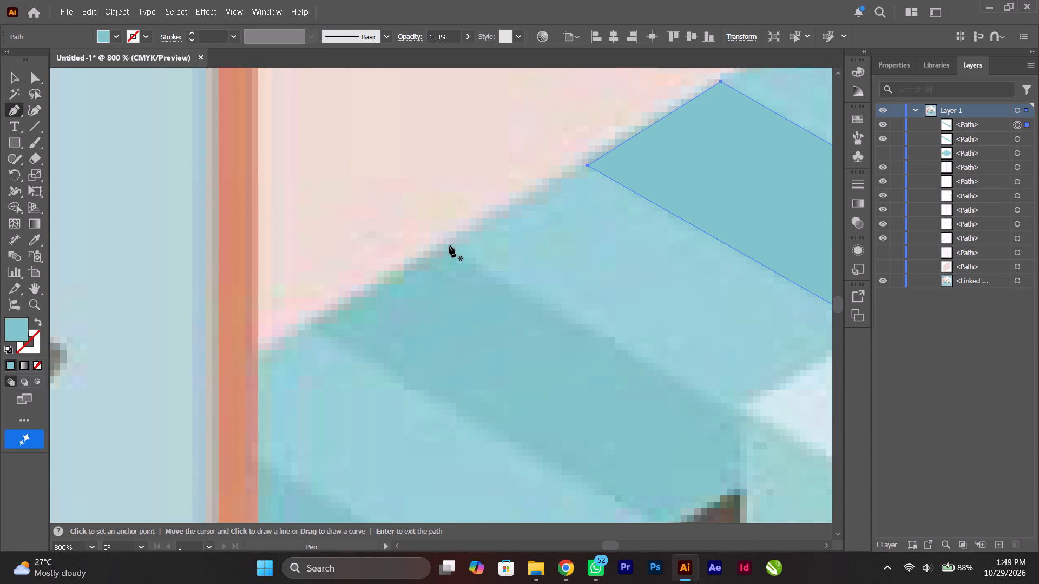
left_click(449, 245)
scroll(449, 244, "down", 2, "alt")
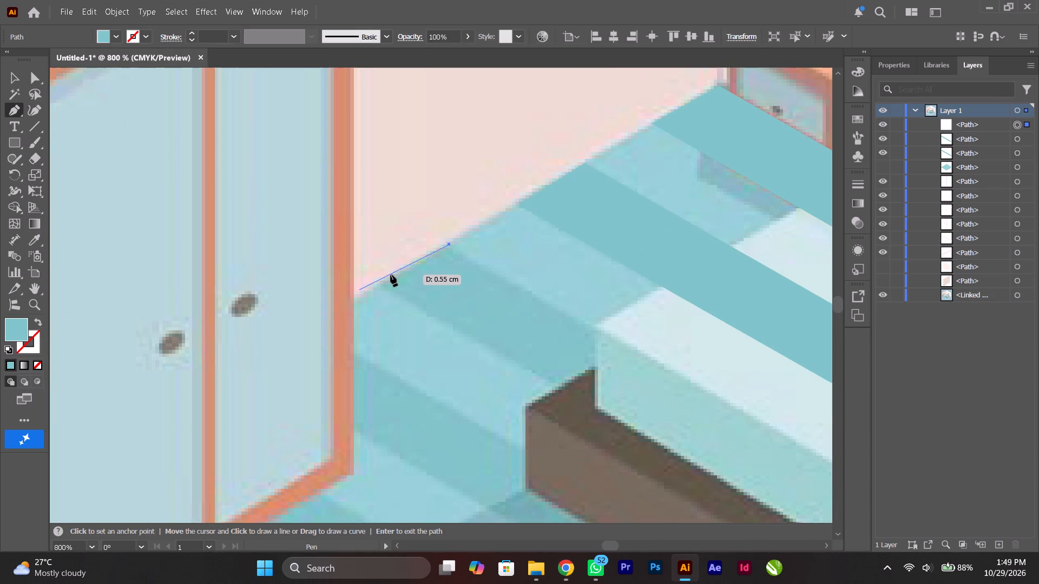
left_click(382, 284)
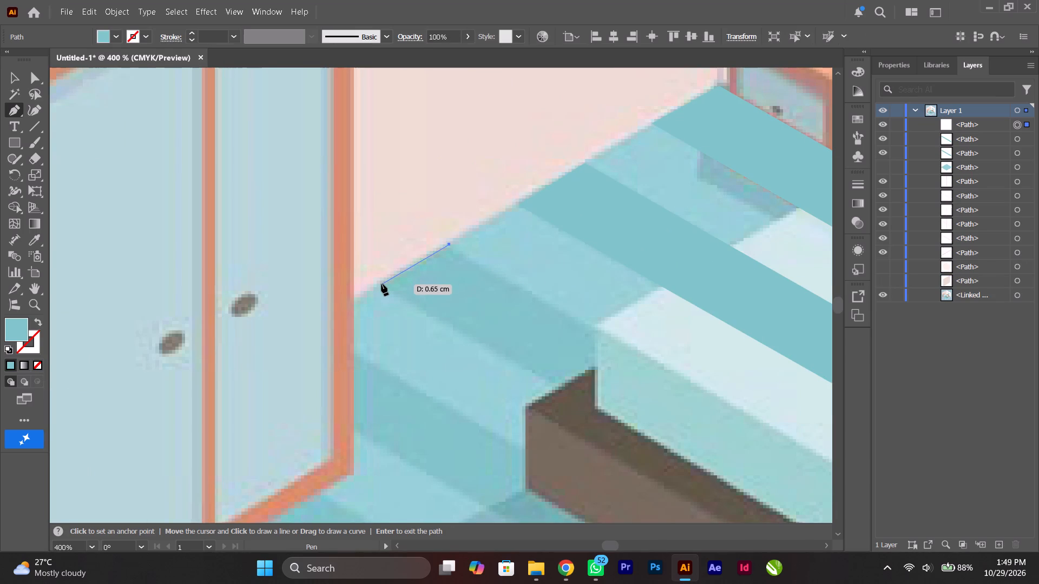
scroll(382, 284, "down", 5, "alt")
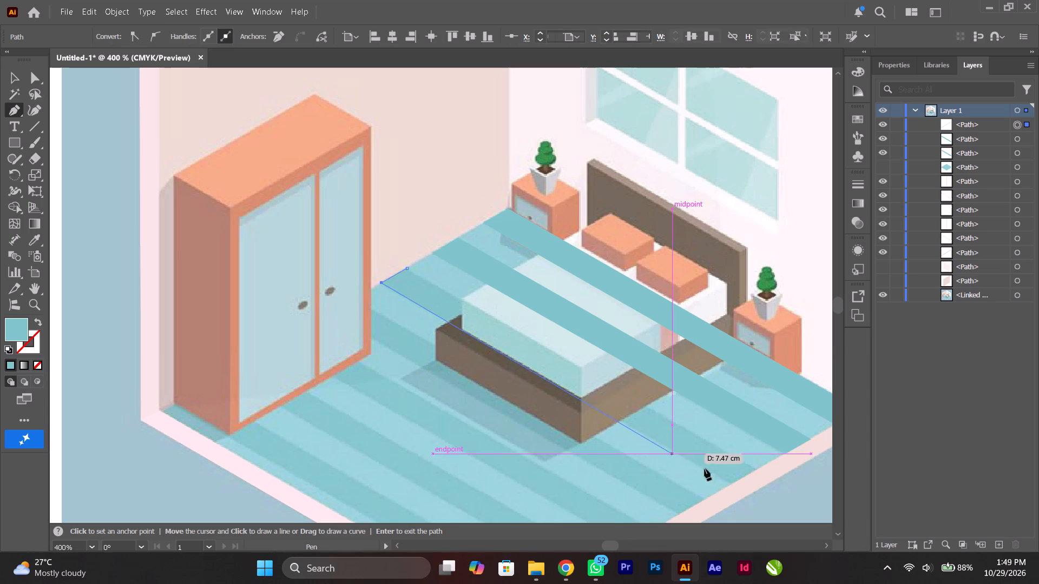
left_click(733, 485)
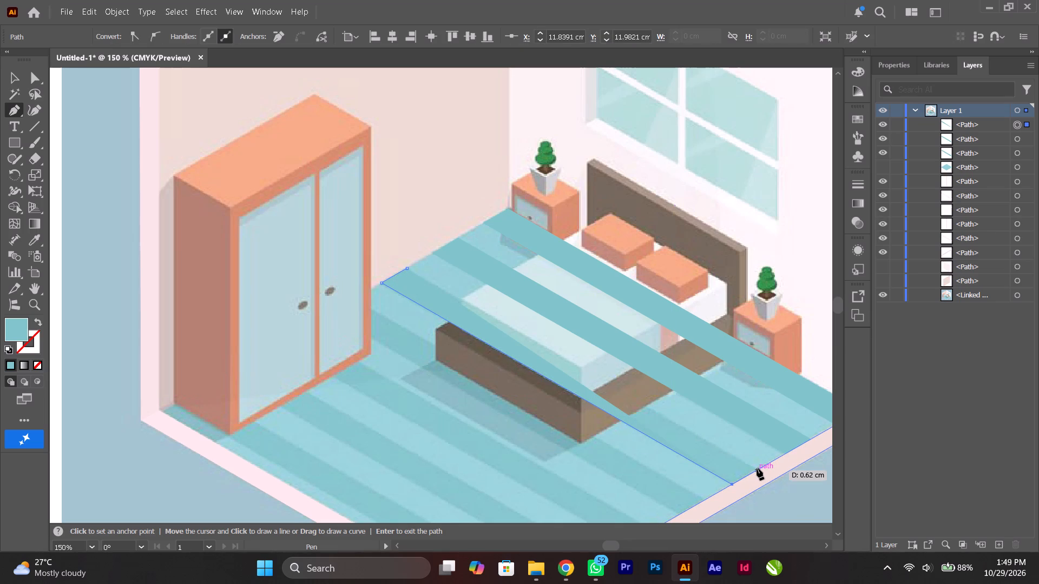
left_click(757, 468)
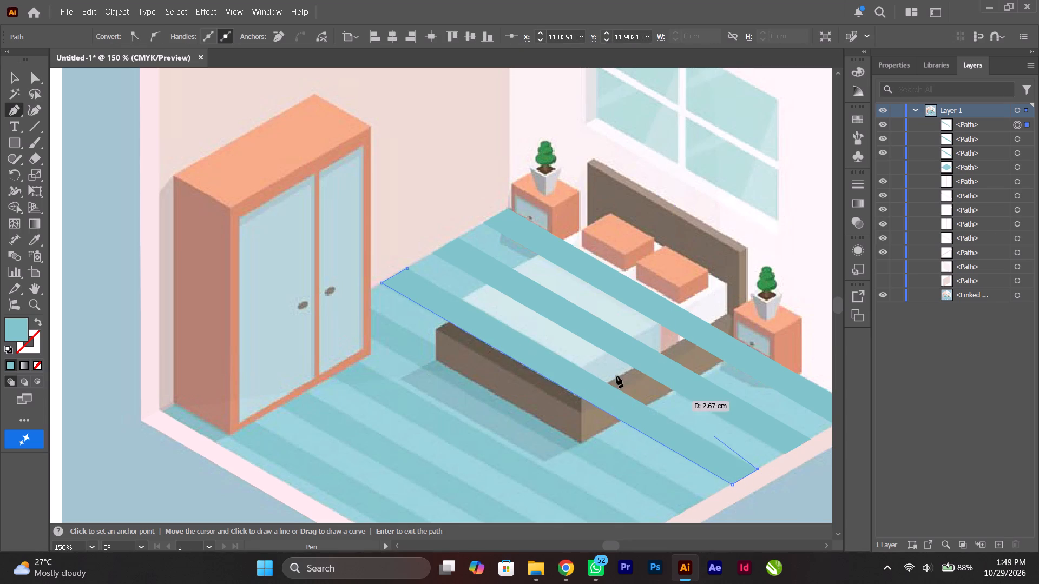
left_click(407, 266)
key("ctrl+z")
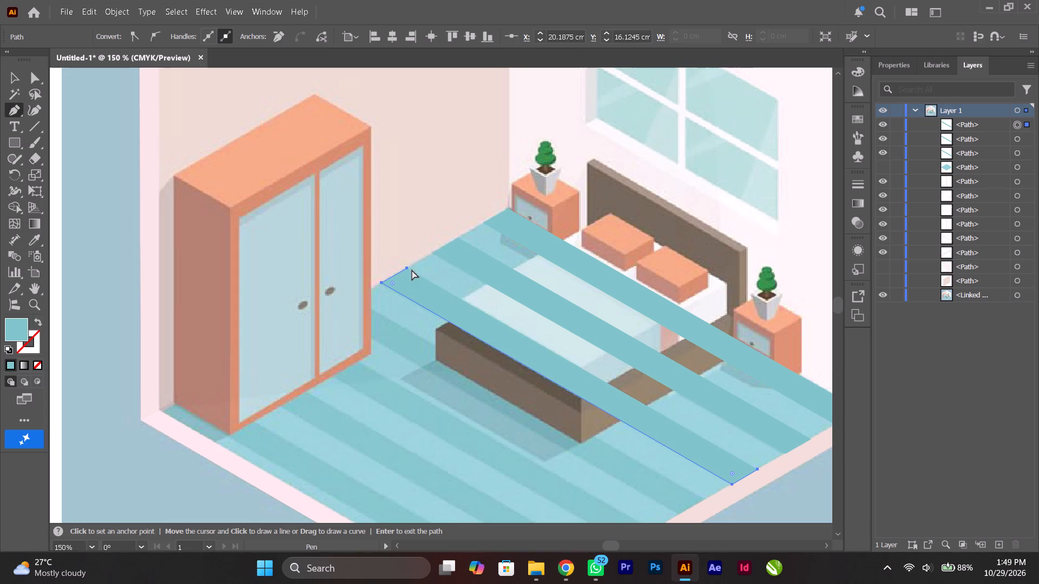
left_click(406, 269)
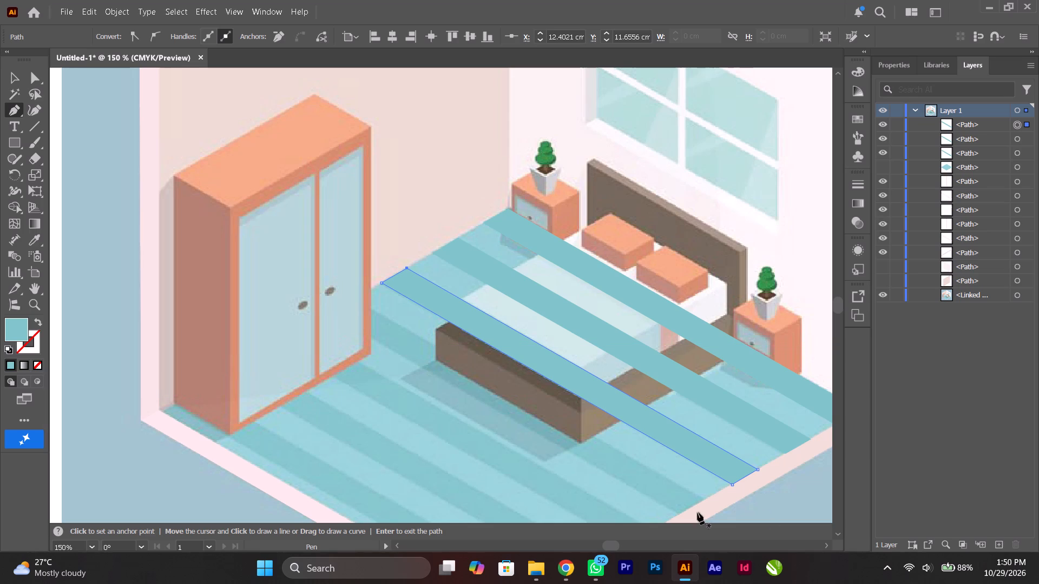
Draw the fourth dark floor stripe, from the wardrobe's right door edge to the front border, as a closed Pen shape about 8.8 cm long and 0.7 cm wide.
scroll(705, 502, "down", 2)
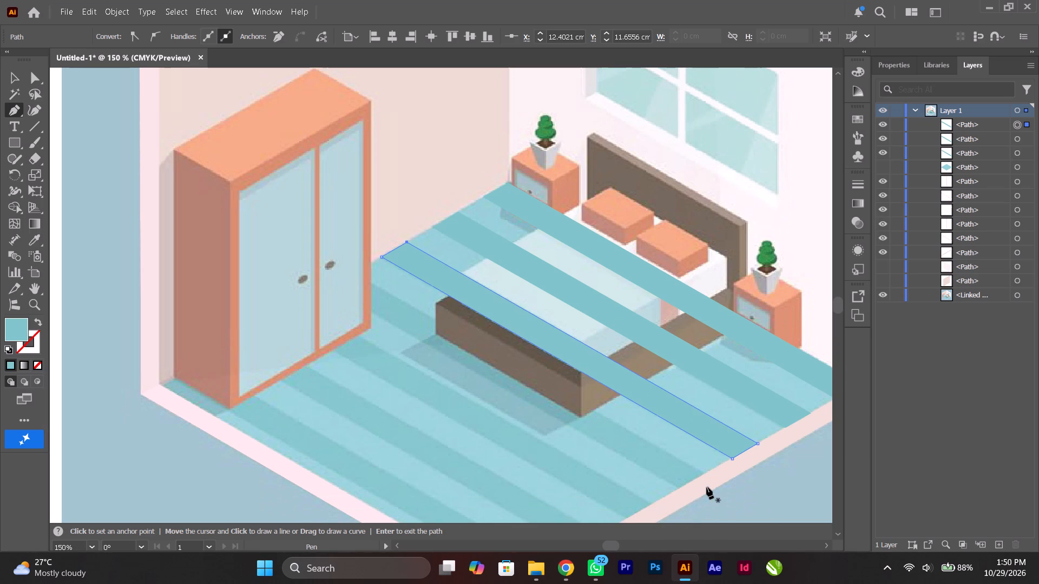
left_click(707, 473)
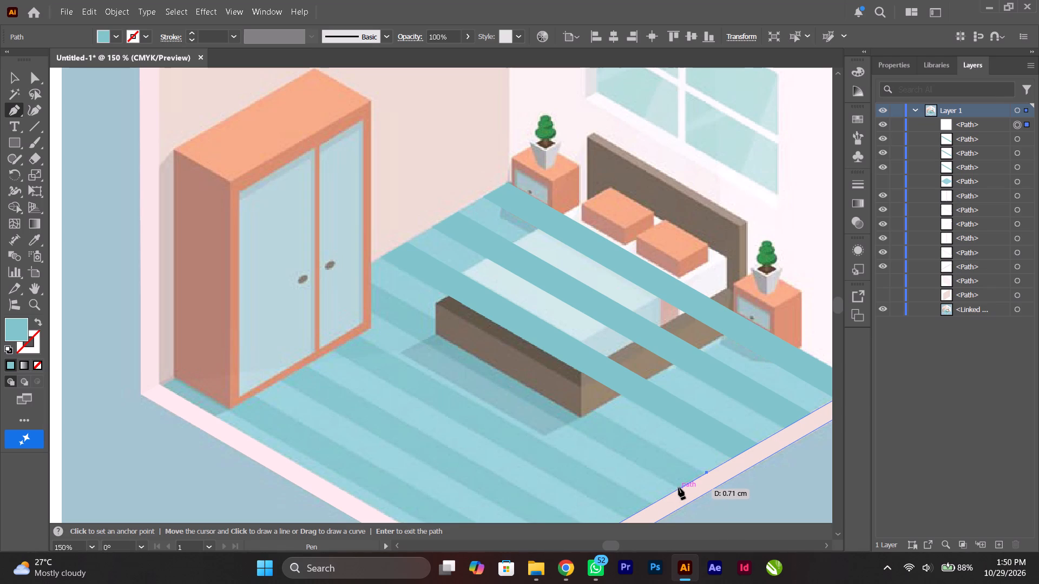
left_click(679, 488)
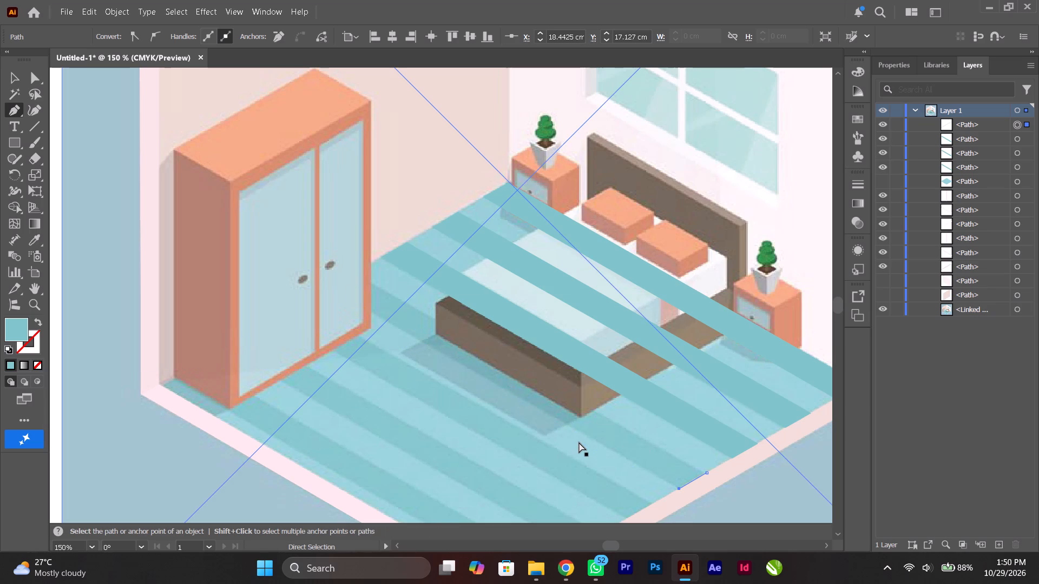
key("ctrl+z")
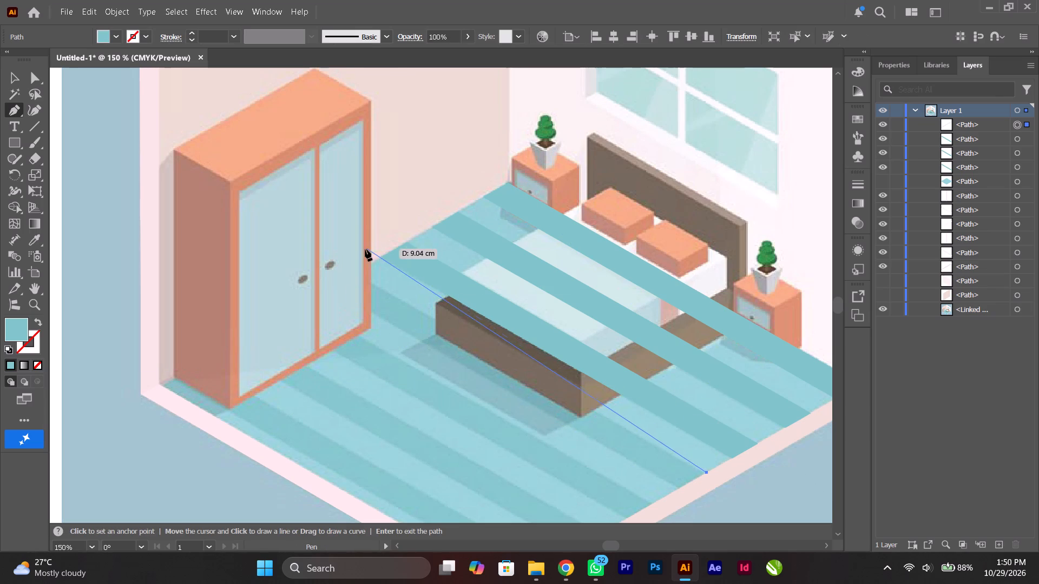
left_click(361, 277)
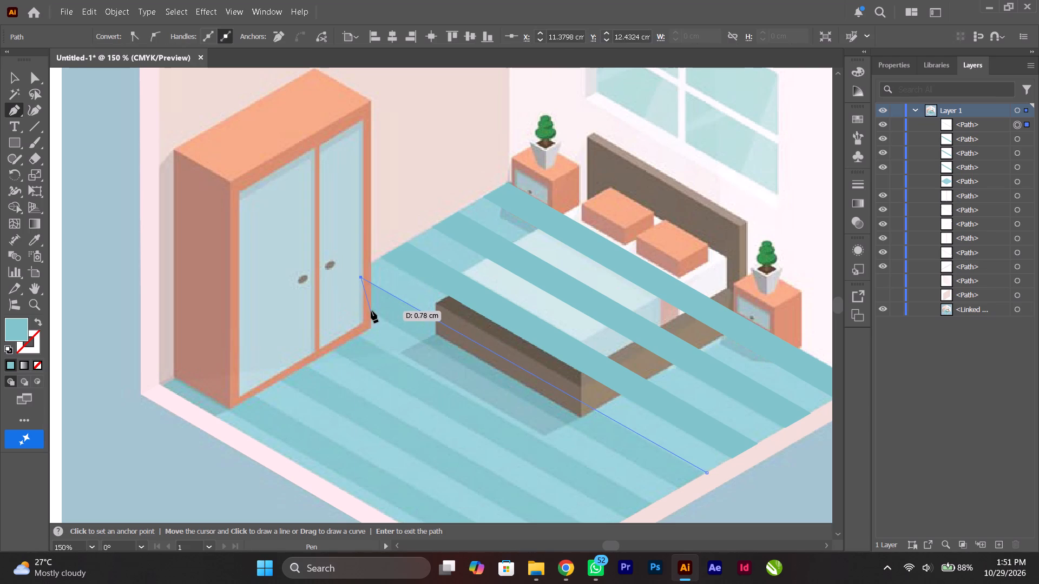
left_click(371, 310)
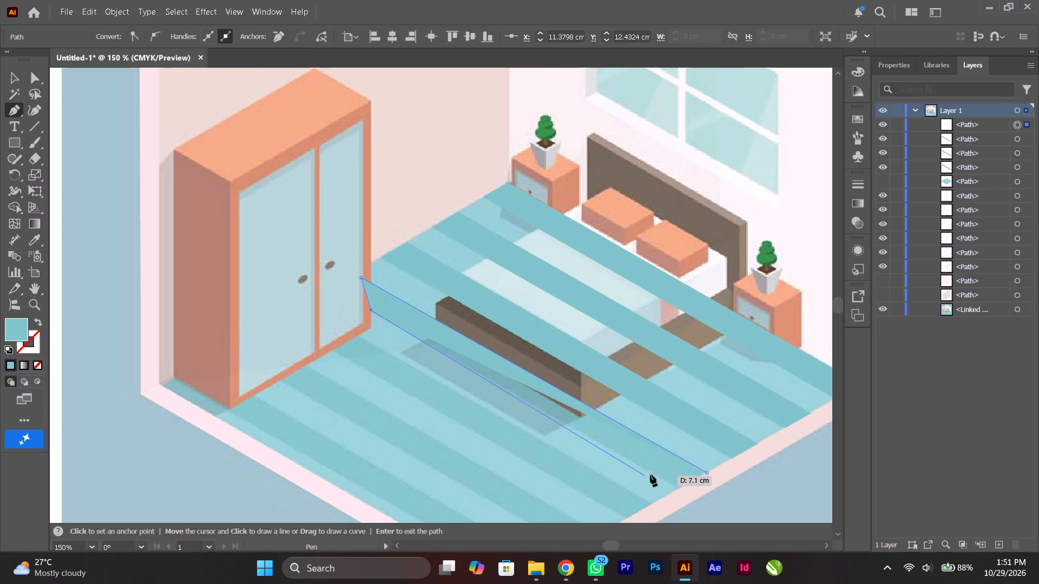
left_click(679, 487)
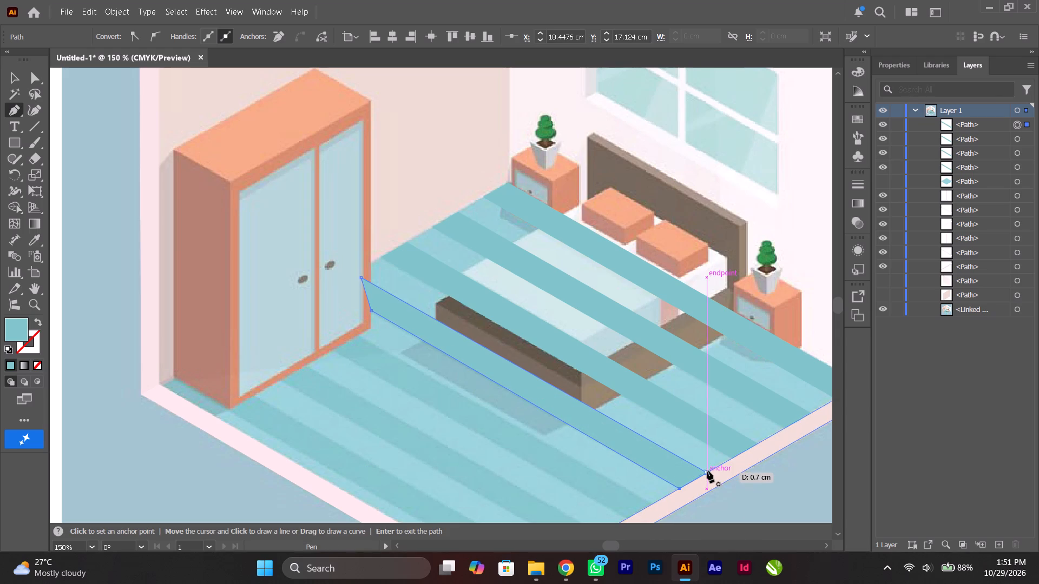
left_click(707, 471)
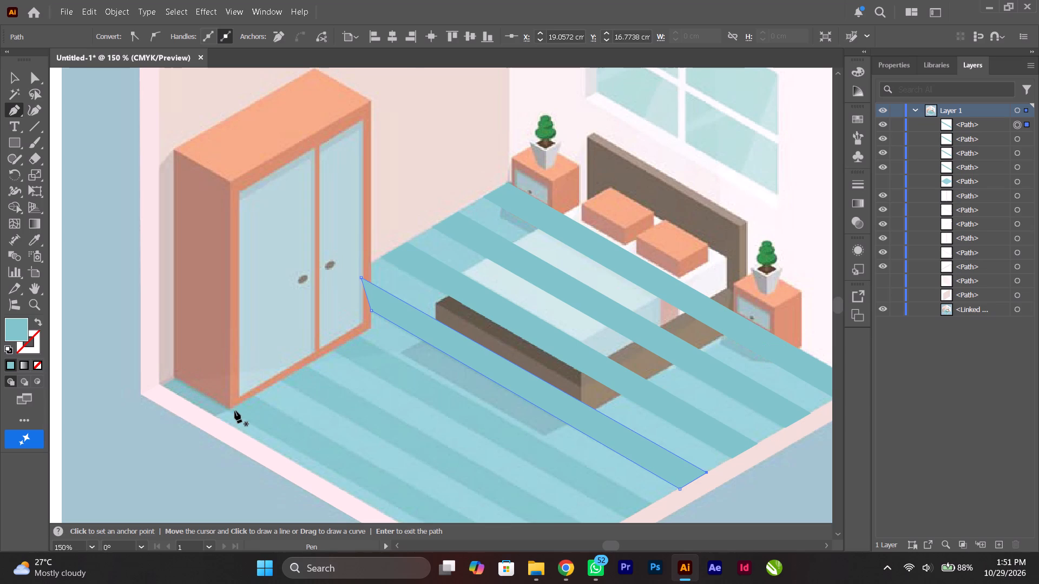
Draw the fifth dark floor stripe, starting at the wardrobe base below the right door, as a closed Pen shape about 7.5 cm long.
scroll(235, 411, "up", 2, "alt")
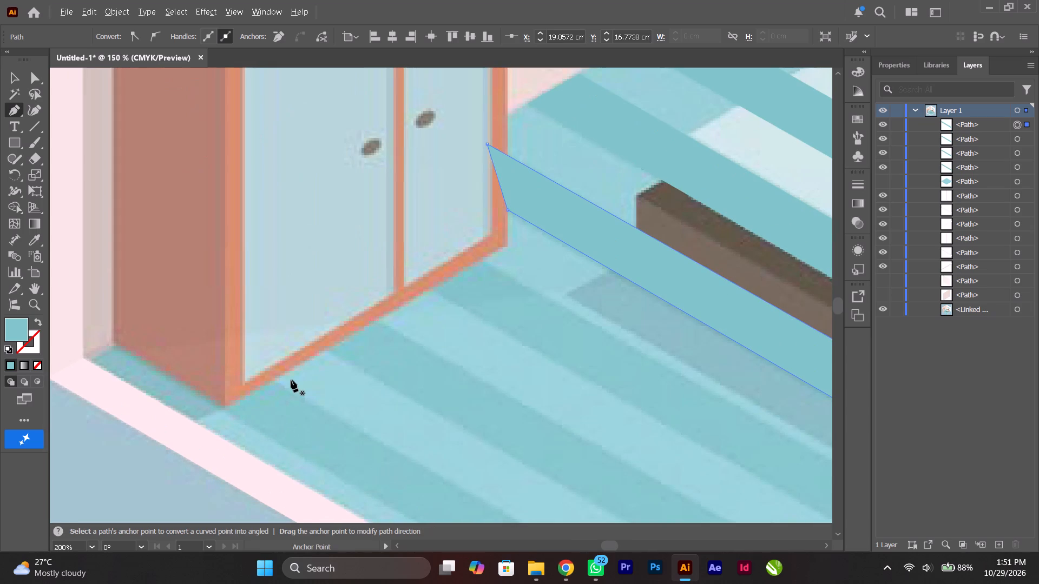
scroll(291, 379, "down", 3)
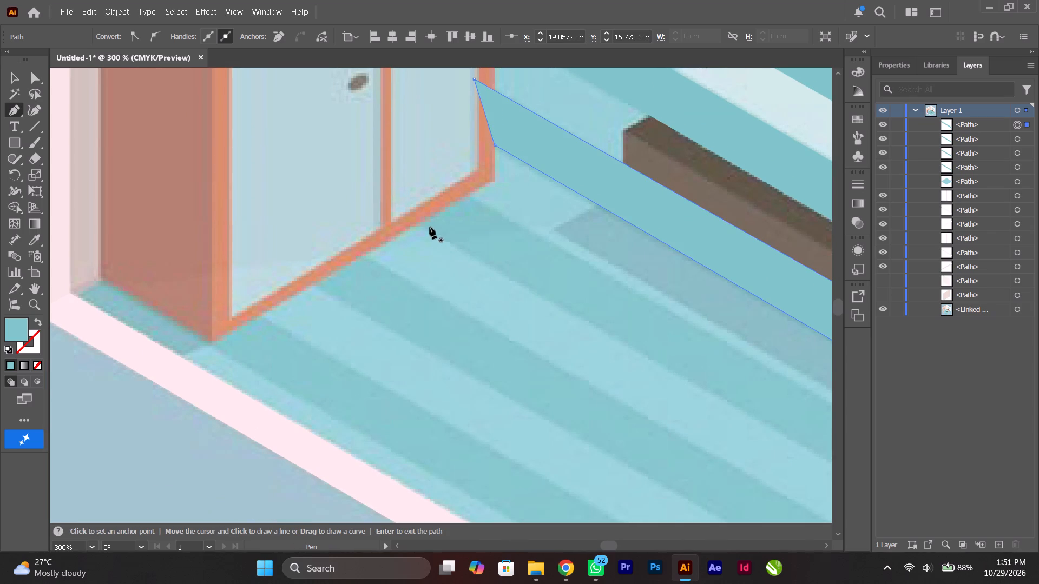
left_click(420, 223)
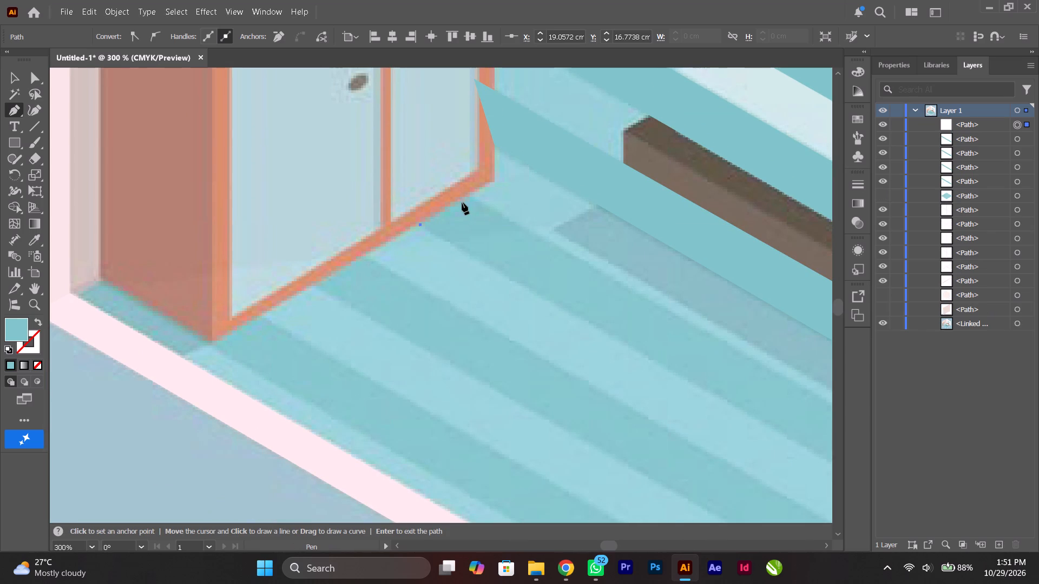
left_click(469, 195)
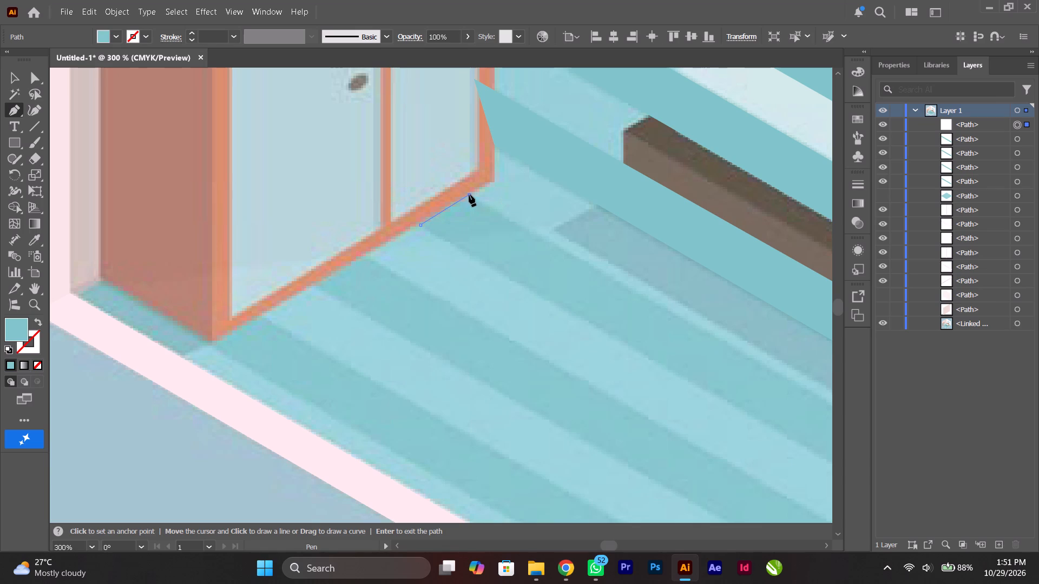
scroll(469, 194, "down", 7, "alt")
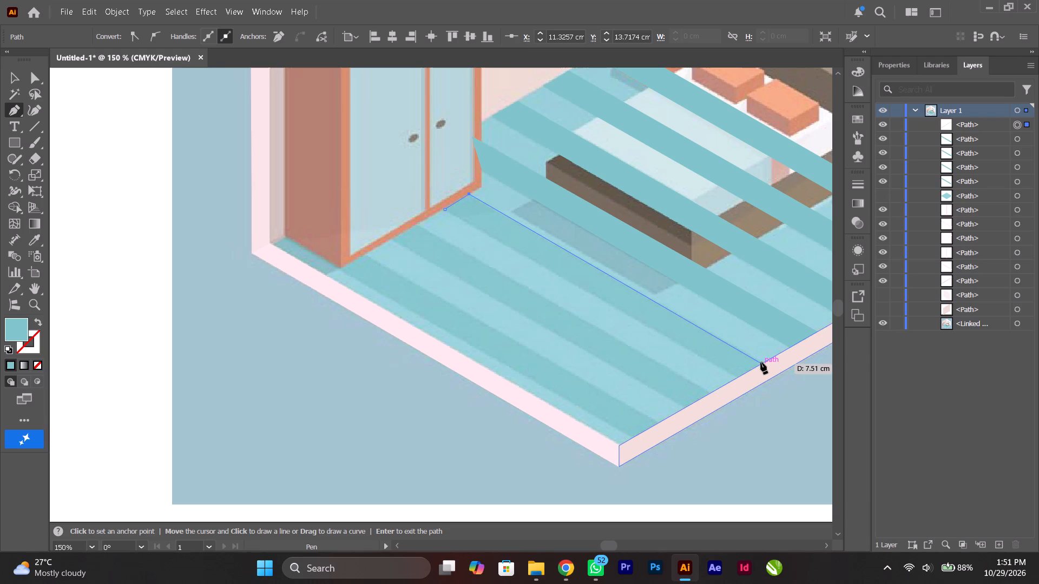
left_click(761, 362)
left_click(739, 377)
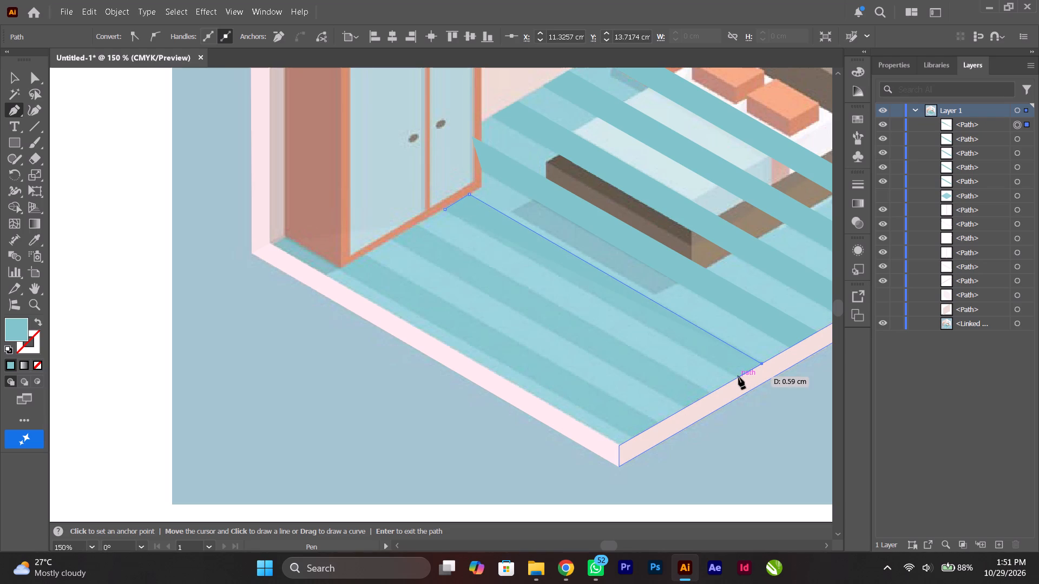
left_click(445, 208)
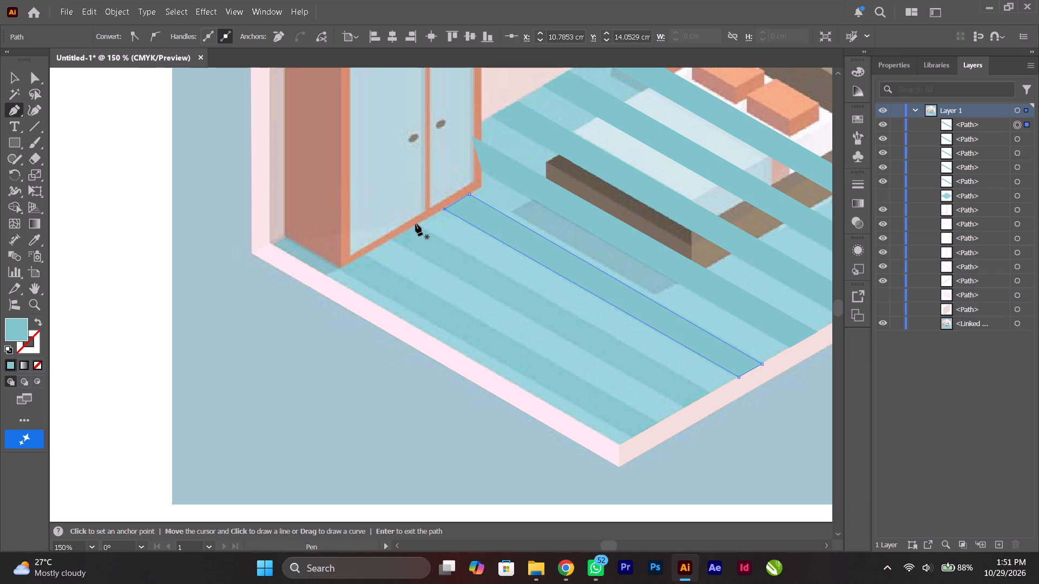
Draw the sixth dark floor stripe, starting midway along the wardrobe's front base, as a closed Pen shape about 7.5 cm long and 0.6 cm wide.
left_click(417, 223)
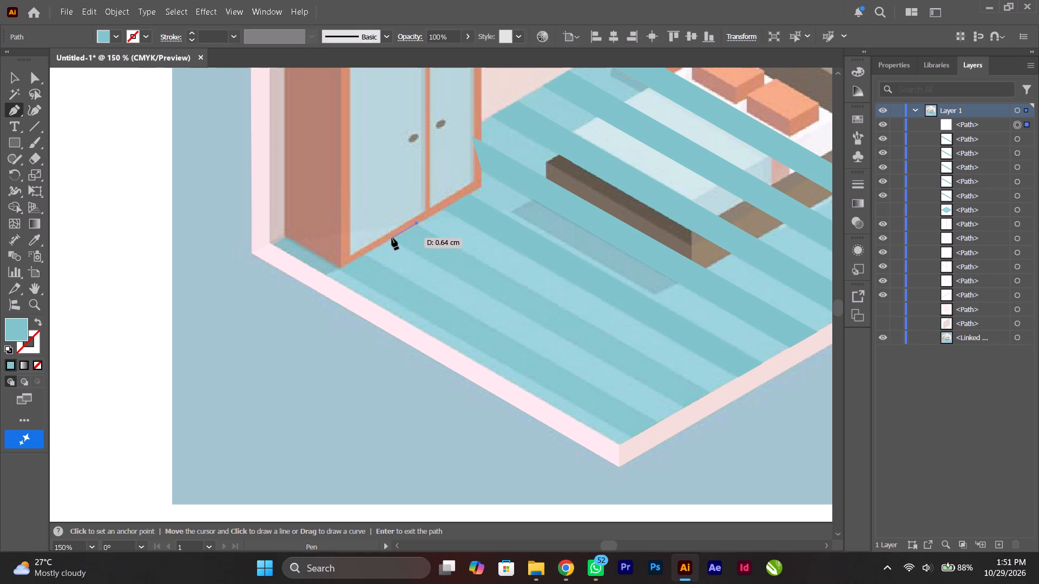
left_click(392, 238)
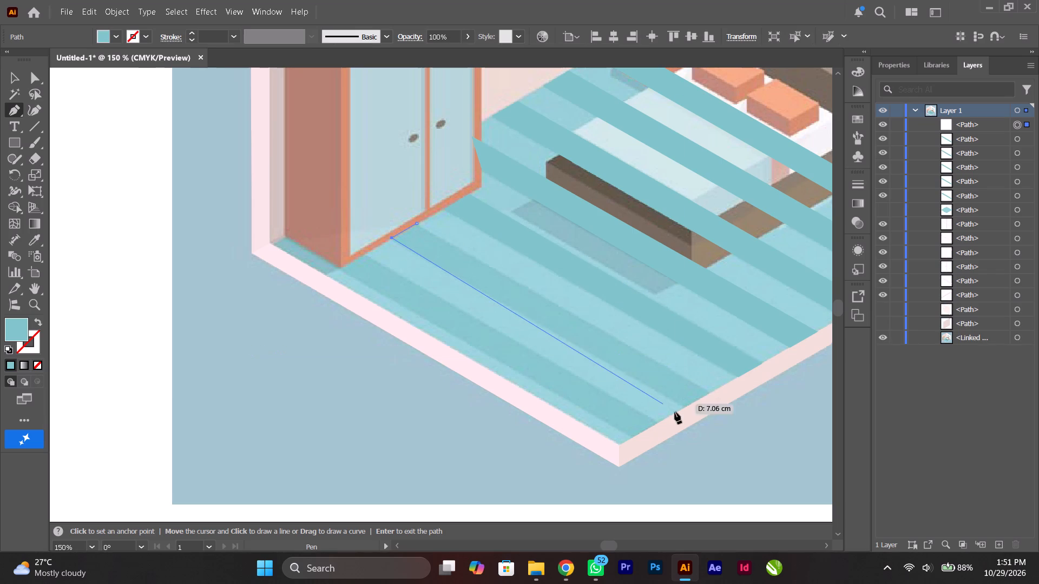
left_click(687, 408)
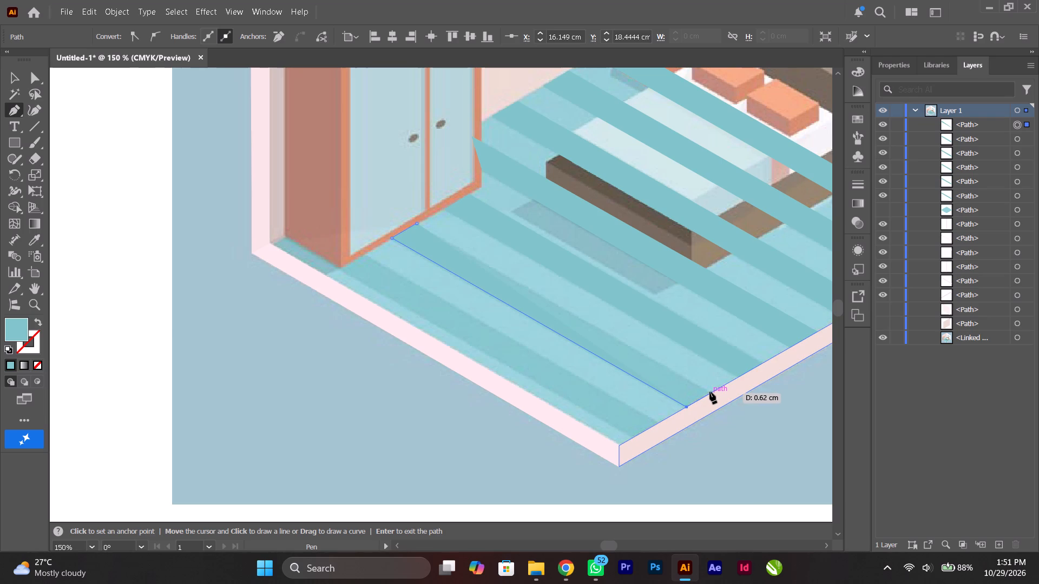
left_click(710, 392)
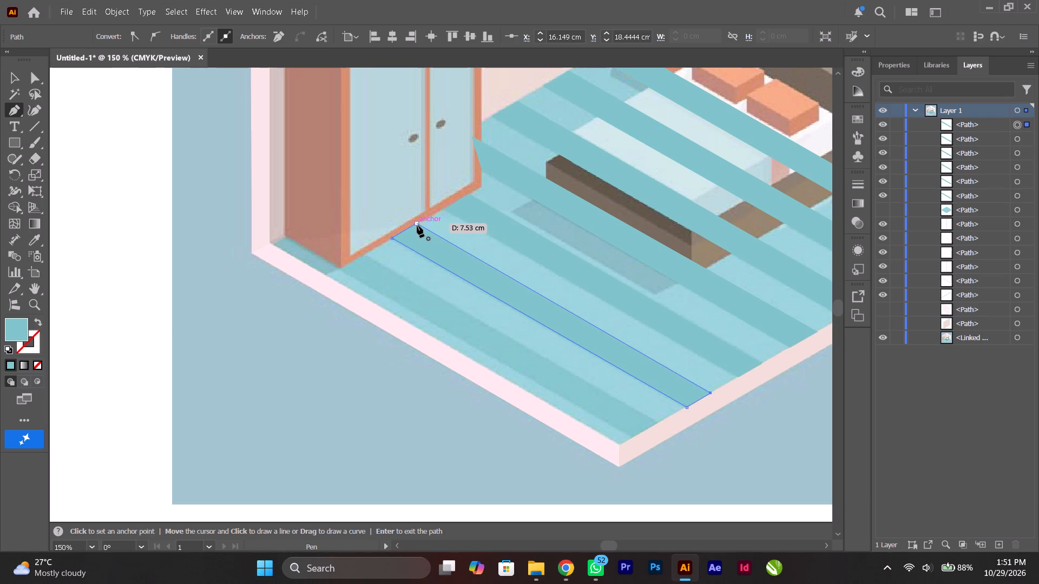
left_click(417, 224)
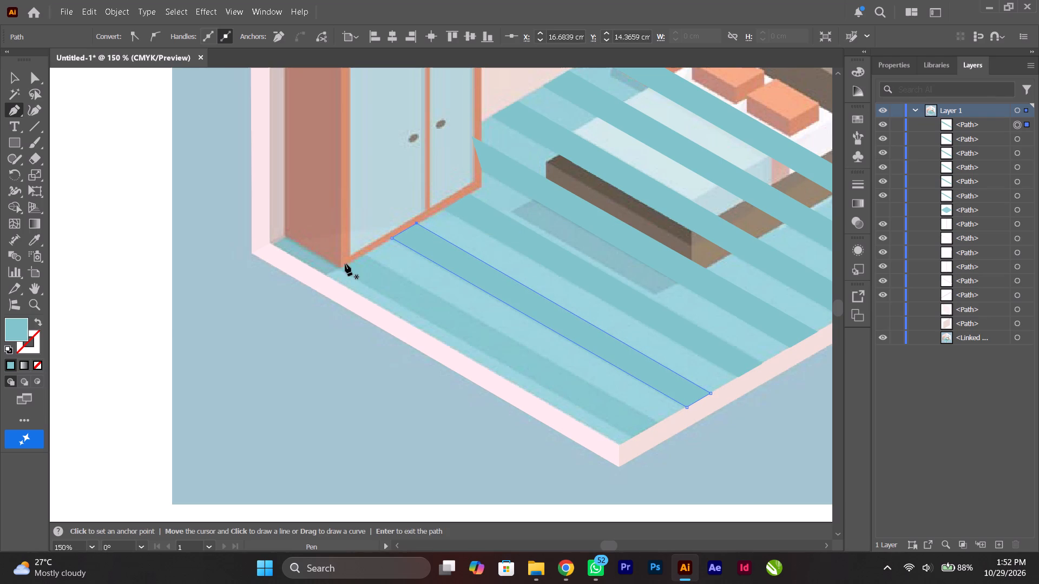
Draw the seventh dark floor stripe, starting at the wardrobe's nearest bottom corner, as a closed Pen shape about 7.5 cm long and 0.6 cm wide.
left_click(340, 267)
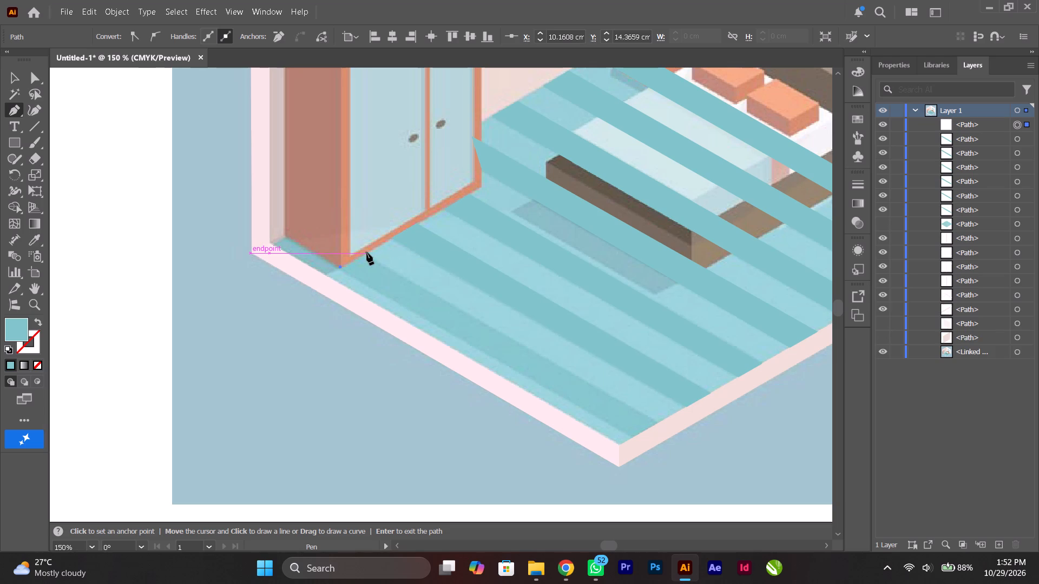
left_click(366, 251)
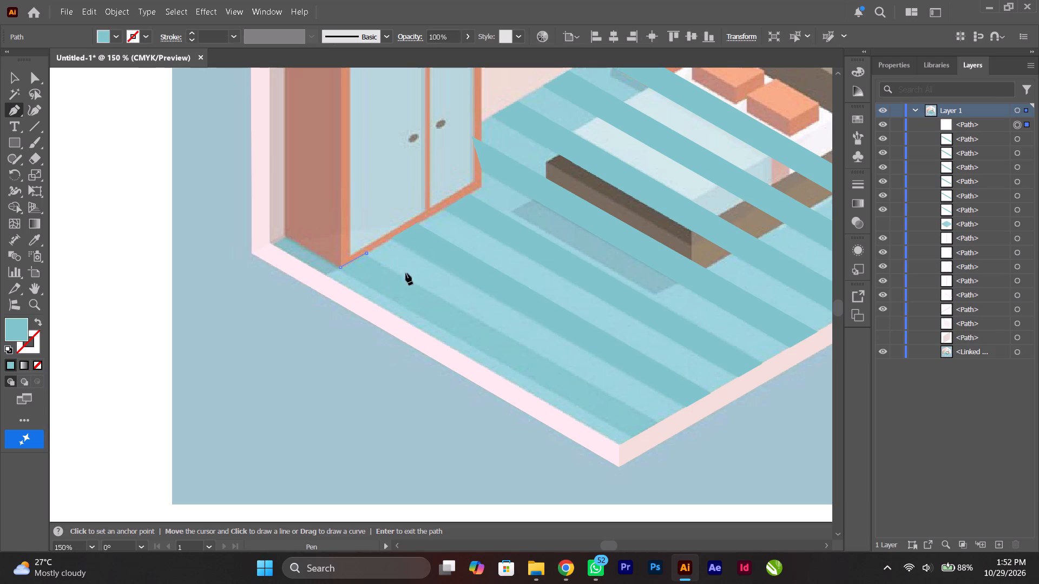
left_click(657, 421)
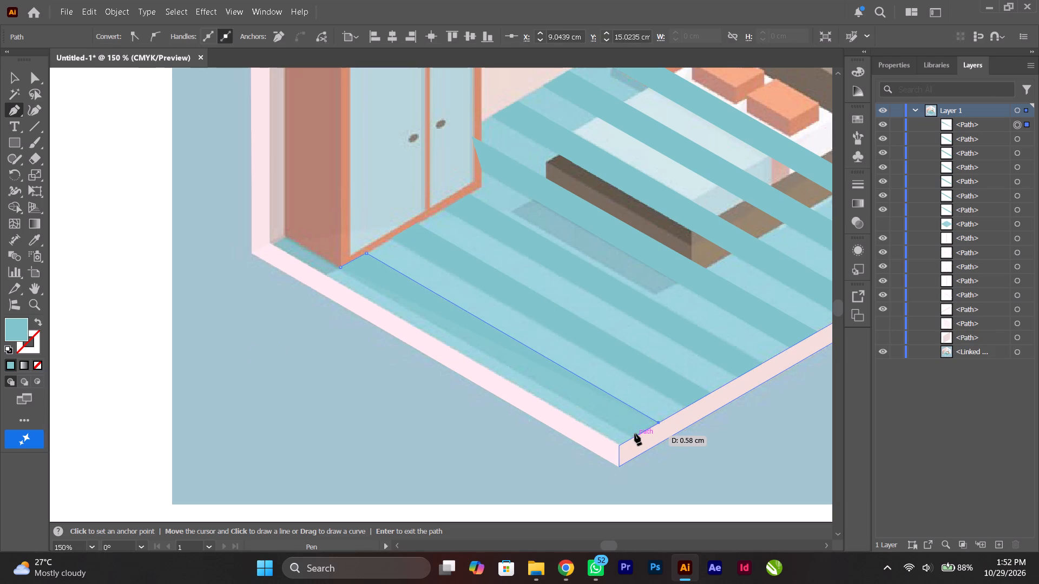
left_click(632, 436)
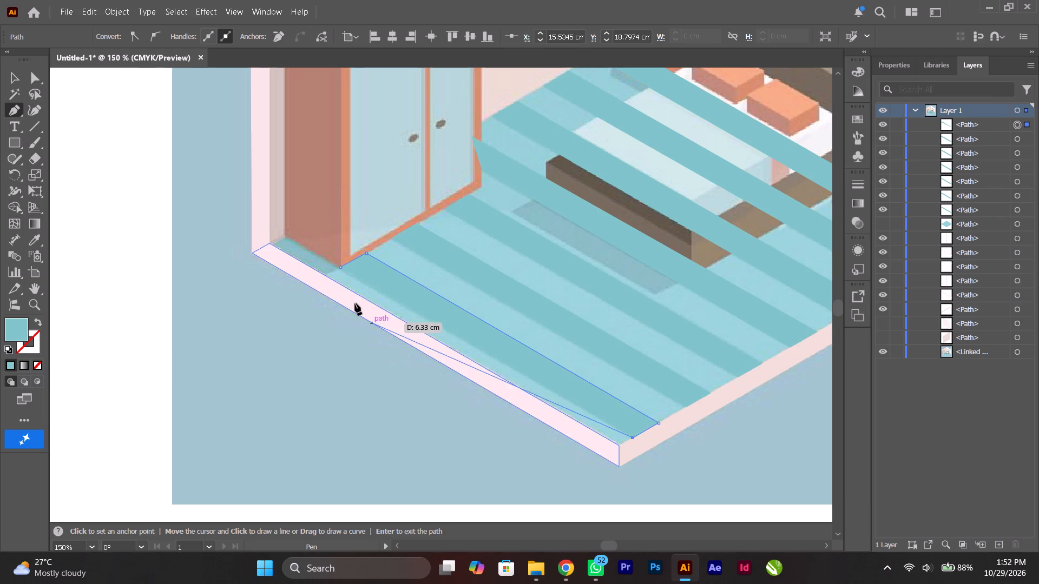
left_click(339, 267)
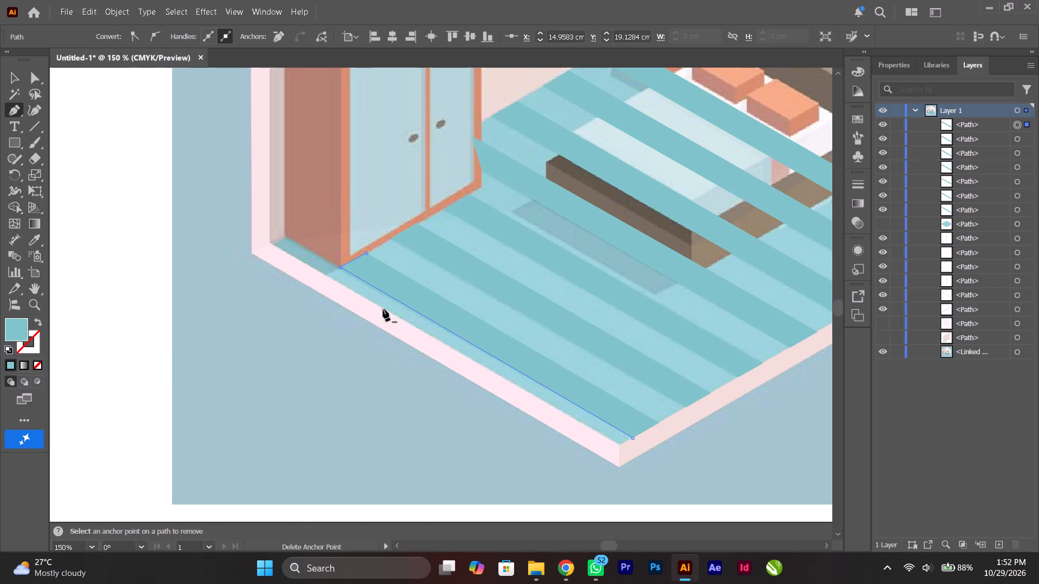
Show the hidden floor shape and both wall shapes with nothing selected, and review the traced room as a whole.
scroll(466, 379, "down", 2, "alt")
scroll(466, 379, "down", 5, "ctrl")
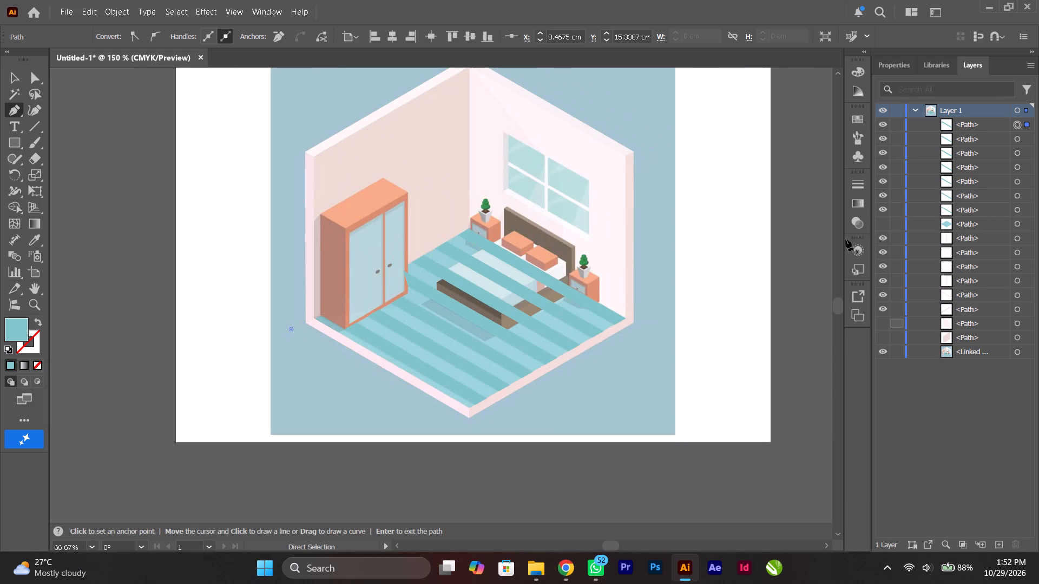
left_click(885, 224)
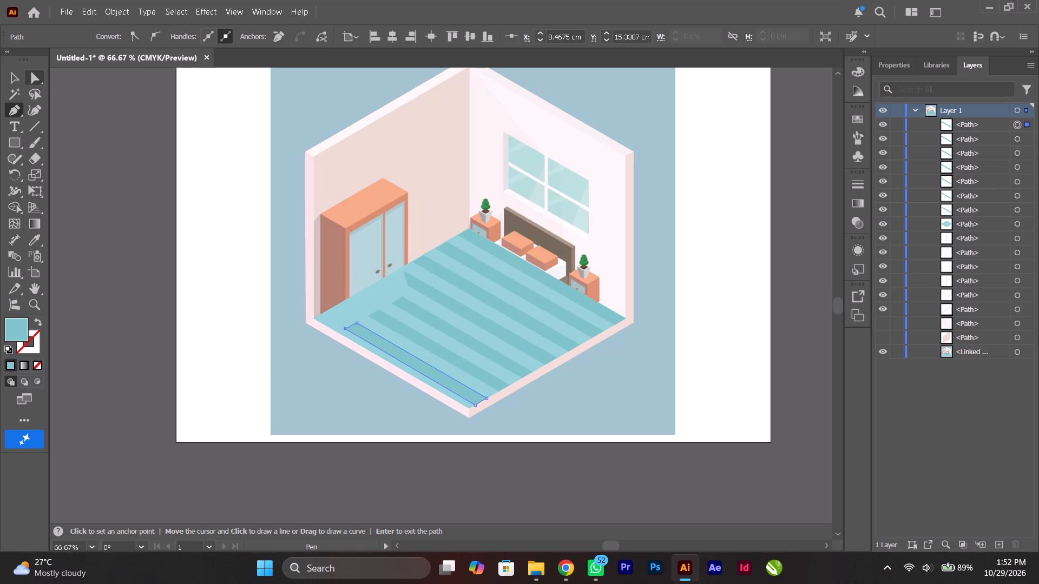
left_click(17, 79)
left_click(195, 219)
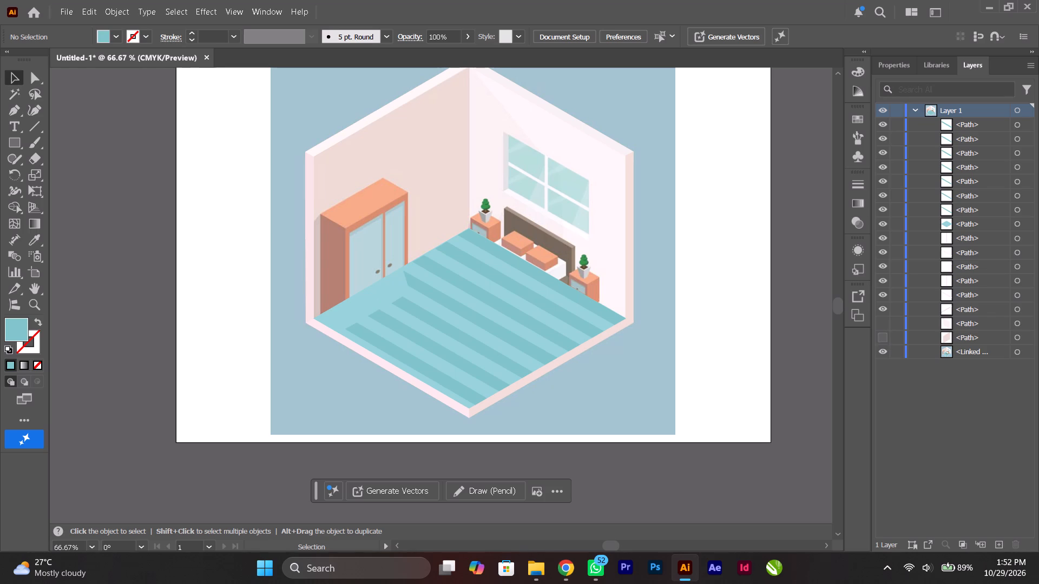
left_click(880, 320)
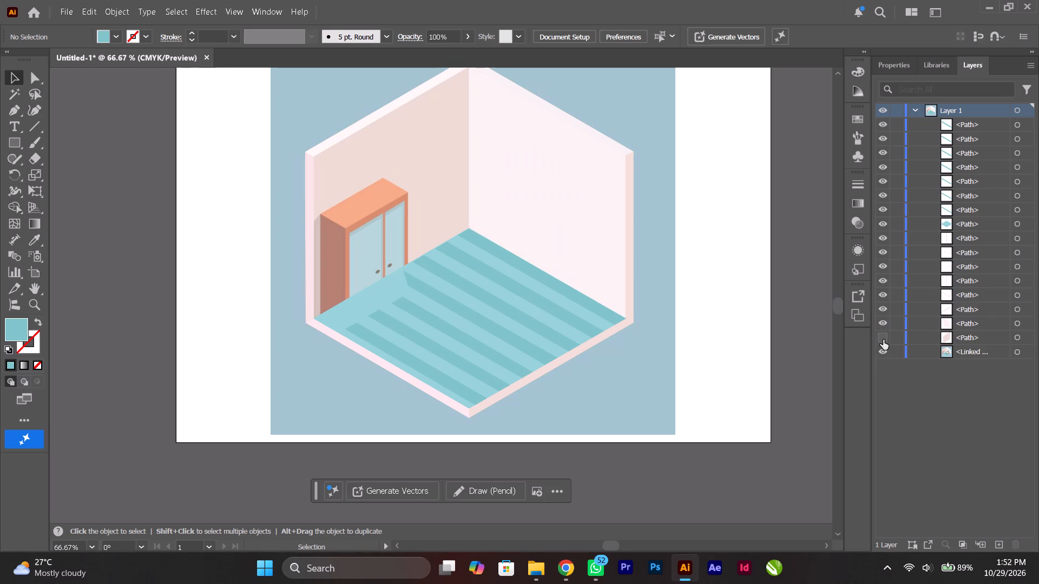
left_click(883, 339)
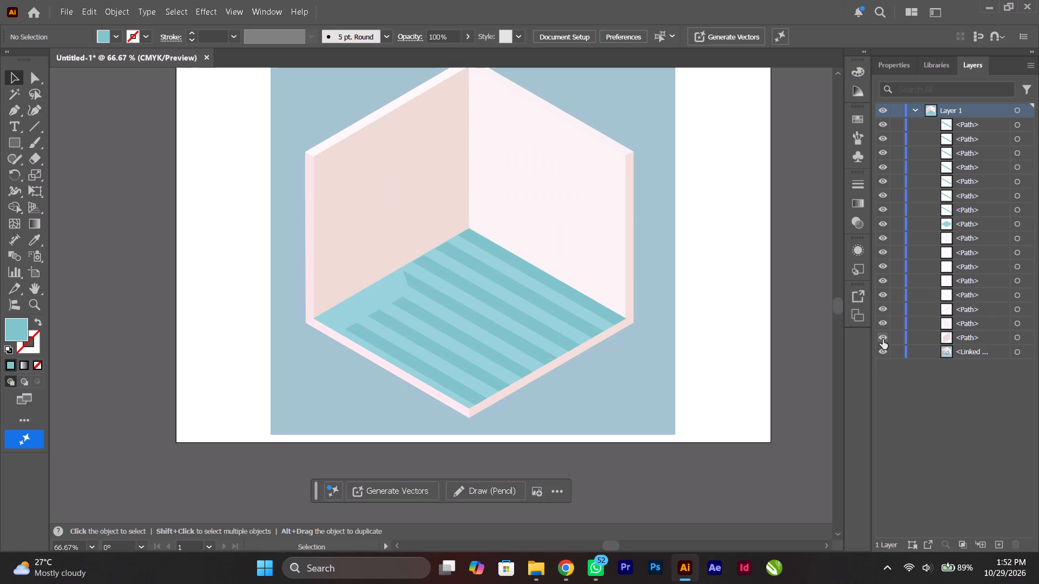
scroll(696, 376, "up", 3)
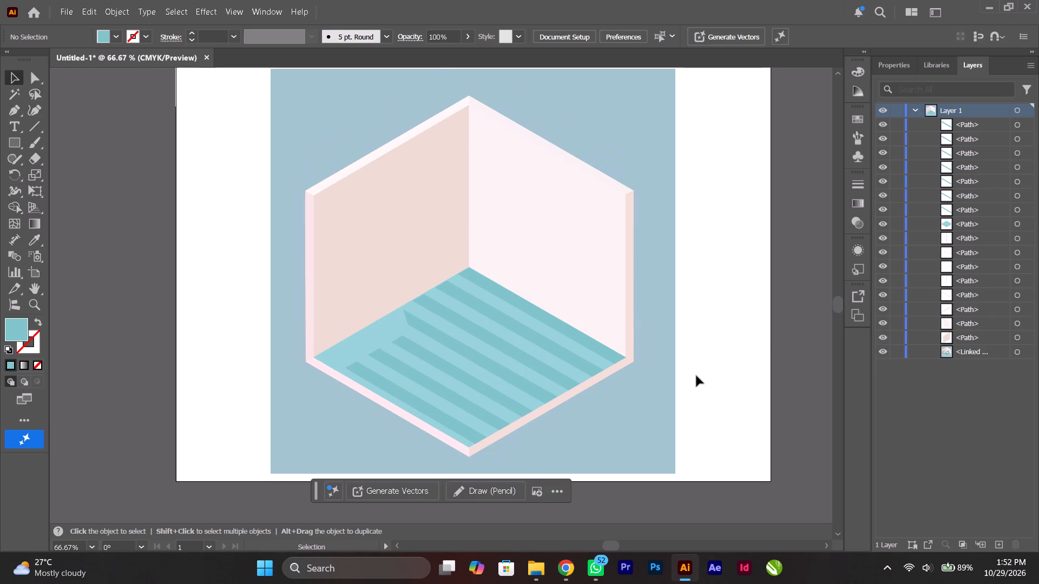
scroll(696, 376, "up", 1)
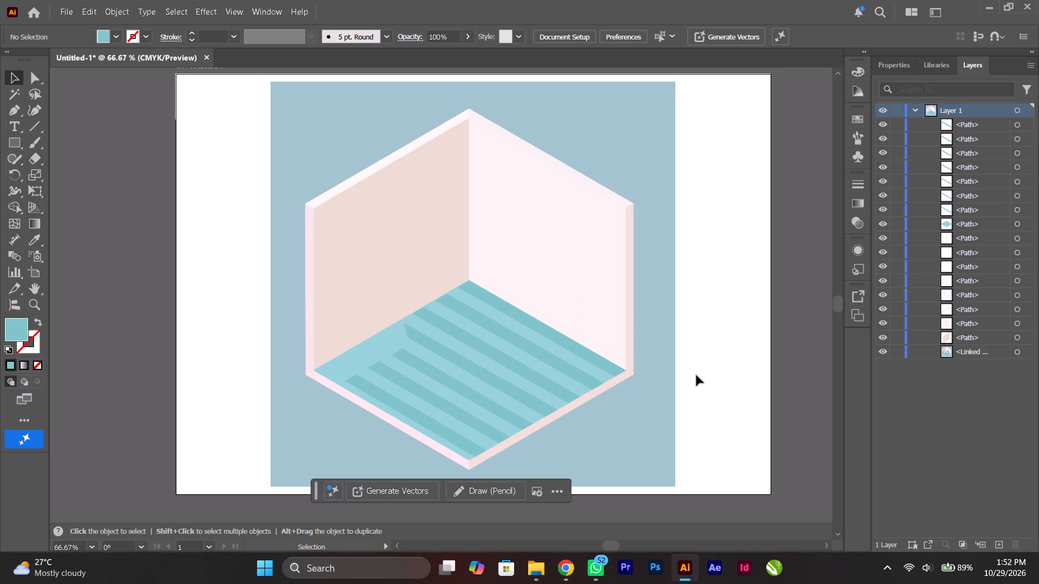
Hide the wall, edge, border and floor shapes, keeping only the seven dark stripe shapes visible over the reference image.
left_click(884, 338)
left_click(882, 327)
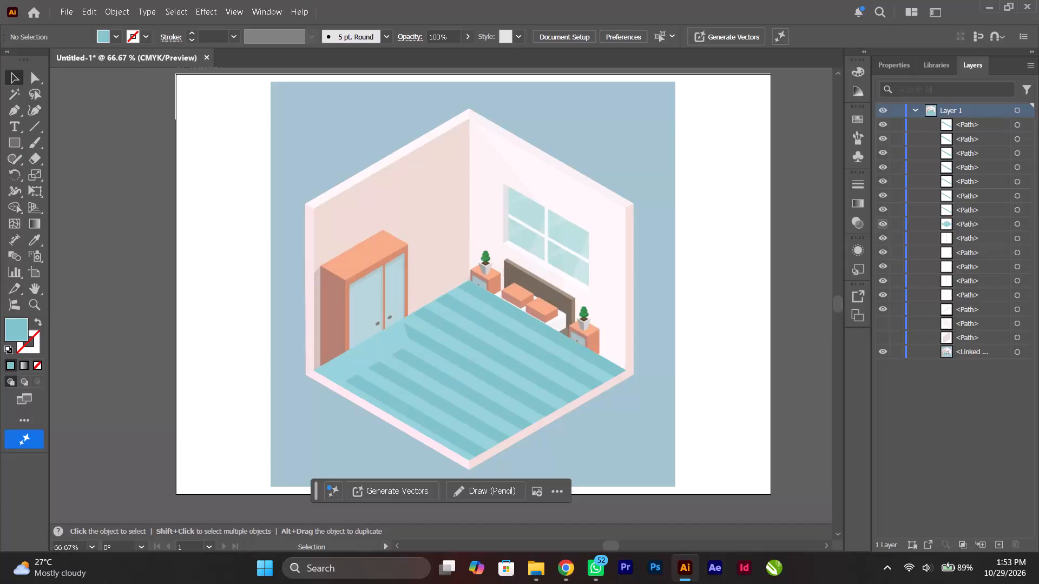
left_click_drag(880, 219, 883, 125)
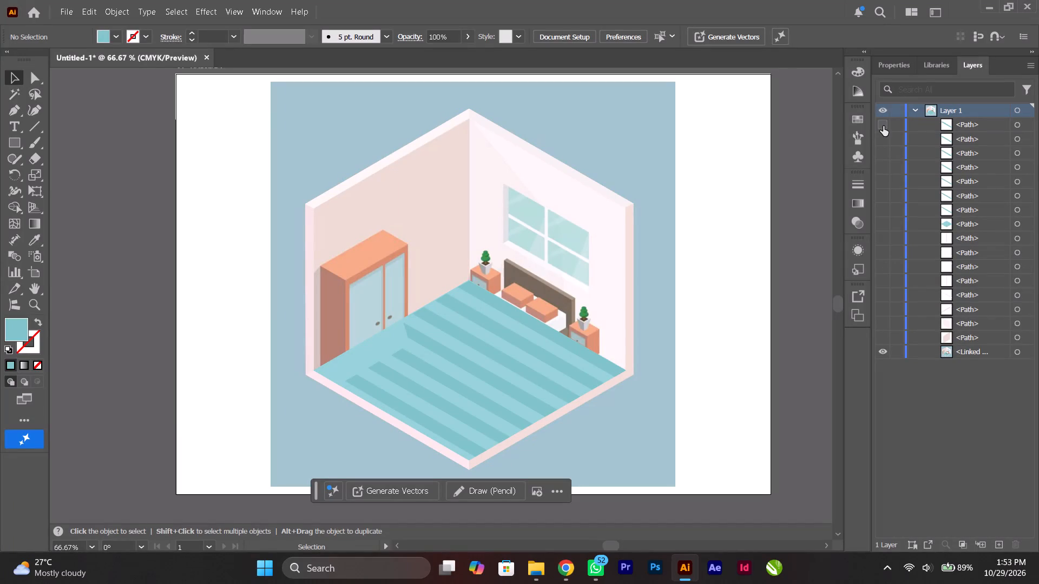
left_click_drag(883, 126, 884, 215)
Show only the six edge and border strip shapes over the reference image, hiding the floor, its seven dark stripes and both walls.
left_click_drag(884, 215, 882, 227)
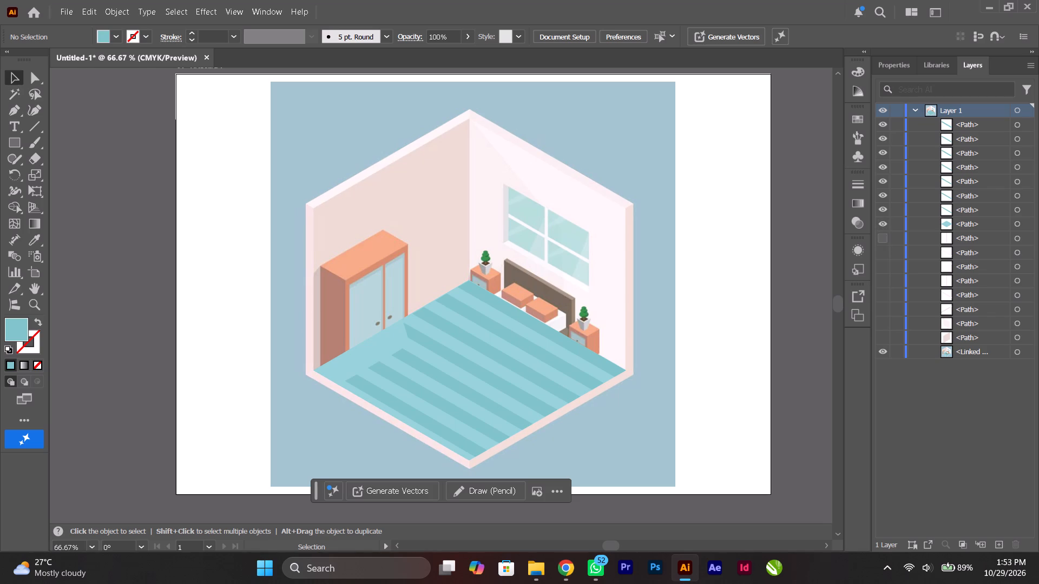
left_click_drag(882, 236, 882, 305)
left_click_drag(882, 305, 883, 308)
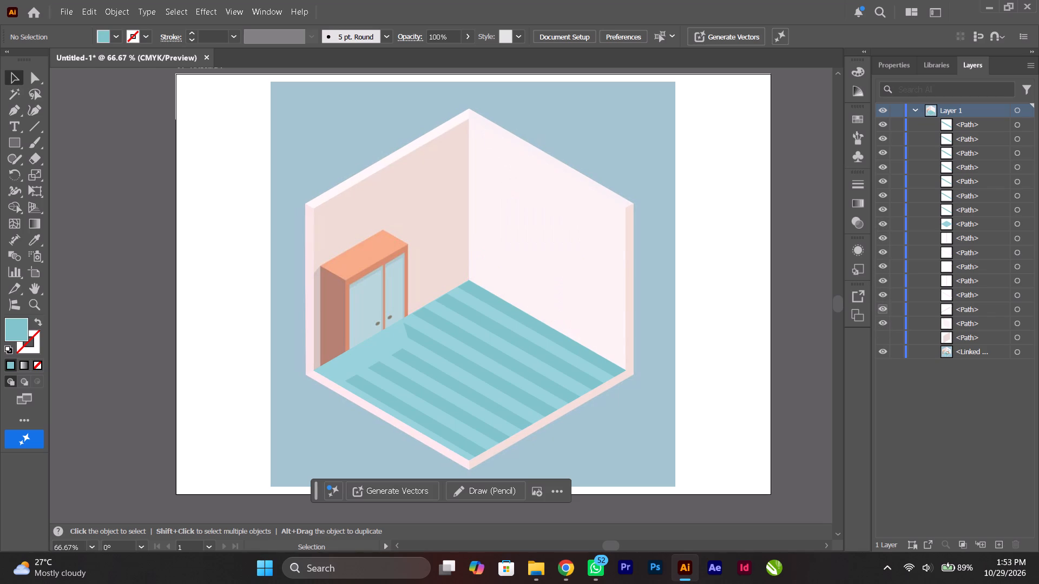
left_click(882, 321)
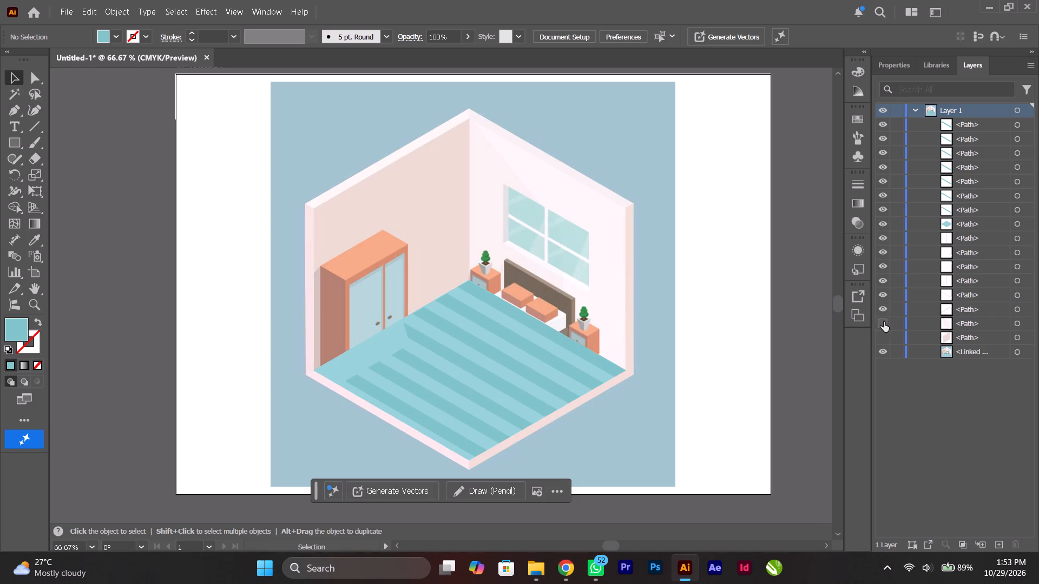
left_click_drag(882, 220, 886, 182)
left_click_drag(886, 182, 882, 126)
left_click(729, 238)
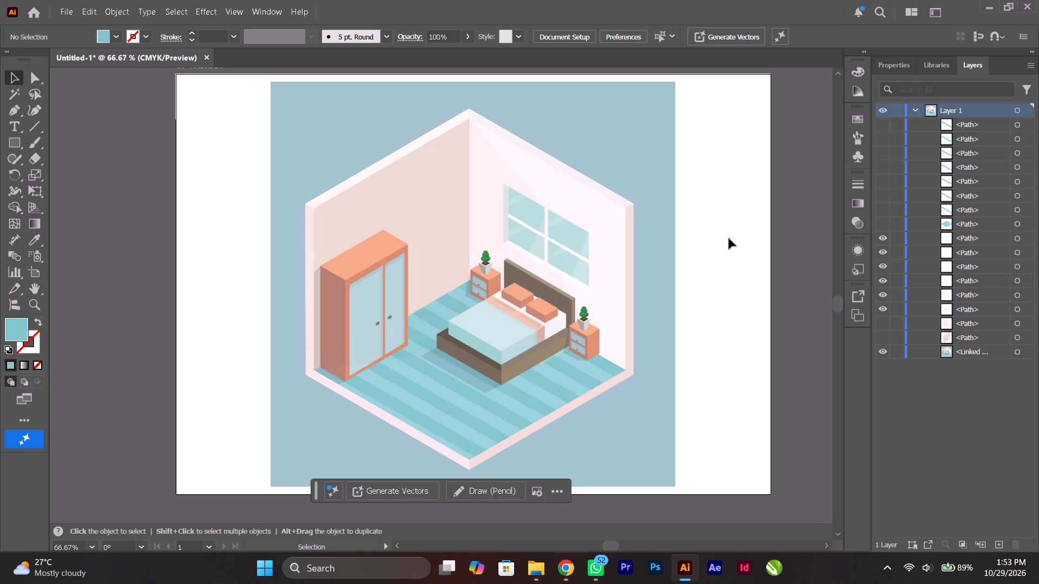
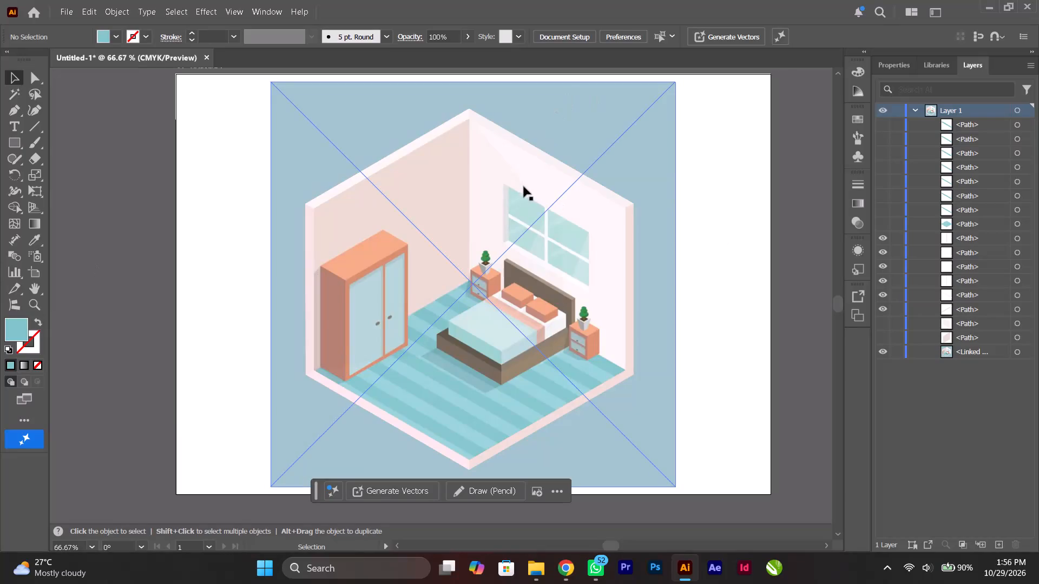
Review the wall, edge and floor shapes without the reference image, then show the image again with the walls and floor hidden.
scroll(735, 339, "up", 6, "ctrl")
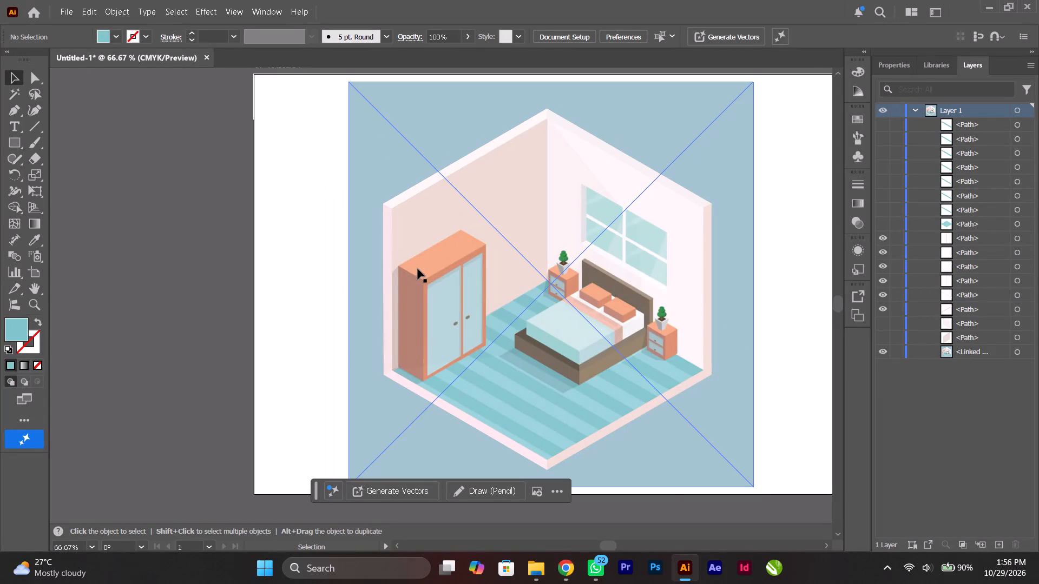
left_click(881, 354)
left_click_drag(882, 341, 883, 326)
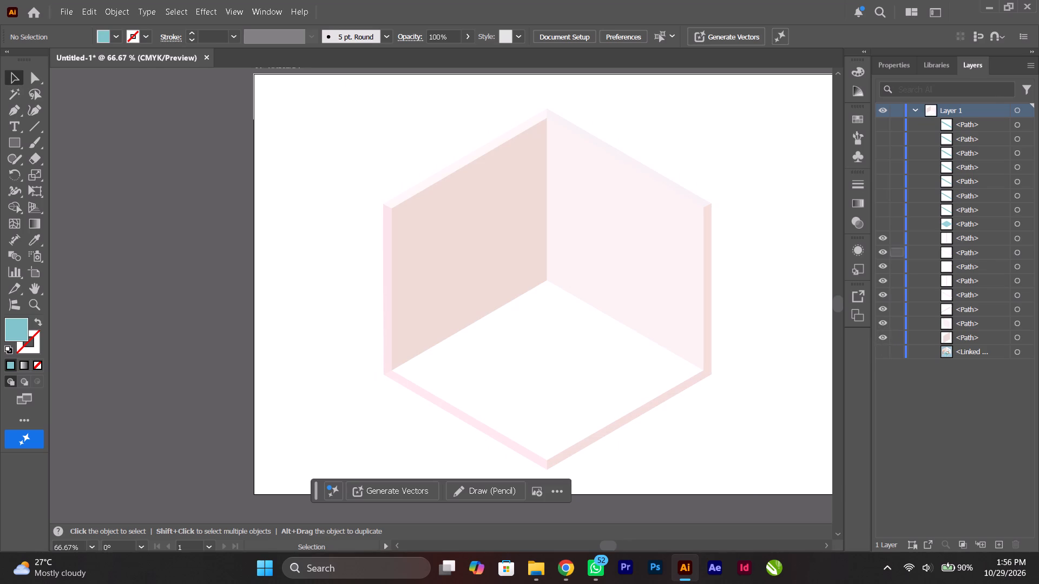
left_click(879, 222)
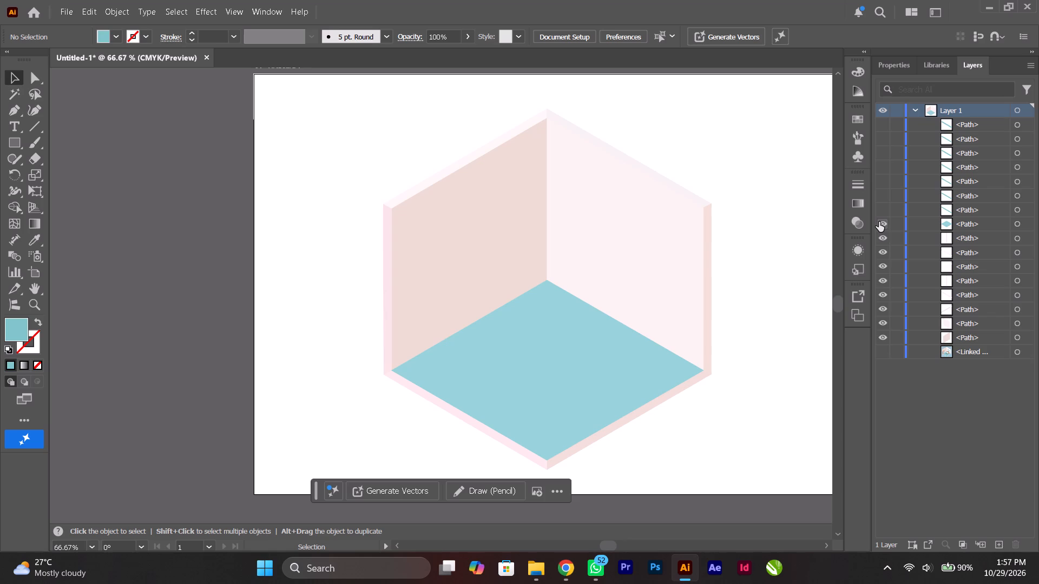
left_click(883, 356)
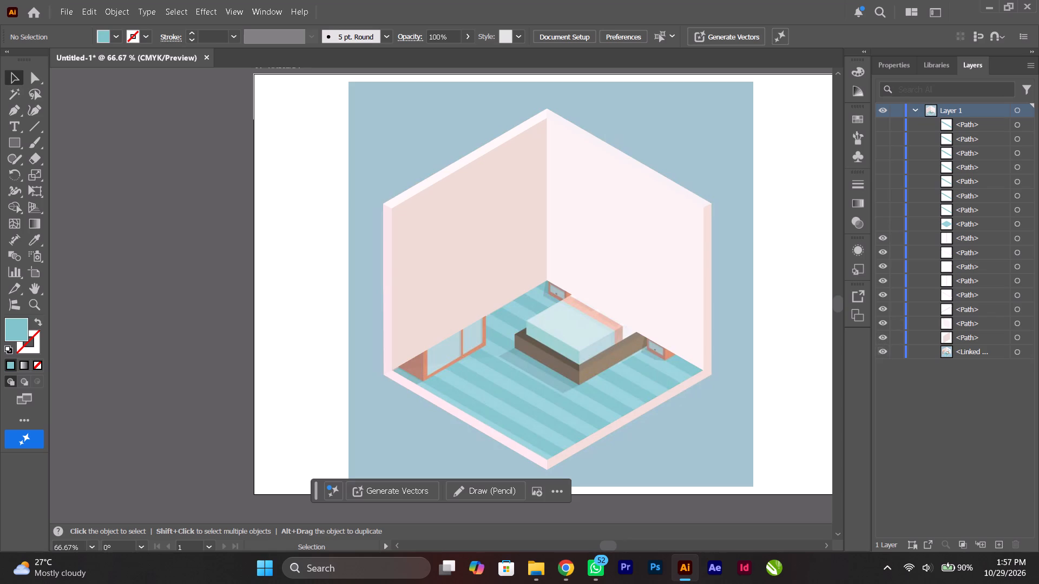
left_click(880, 338)
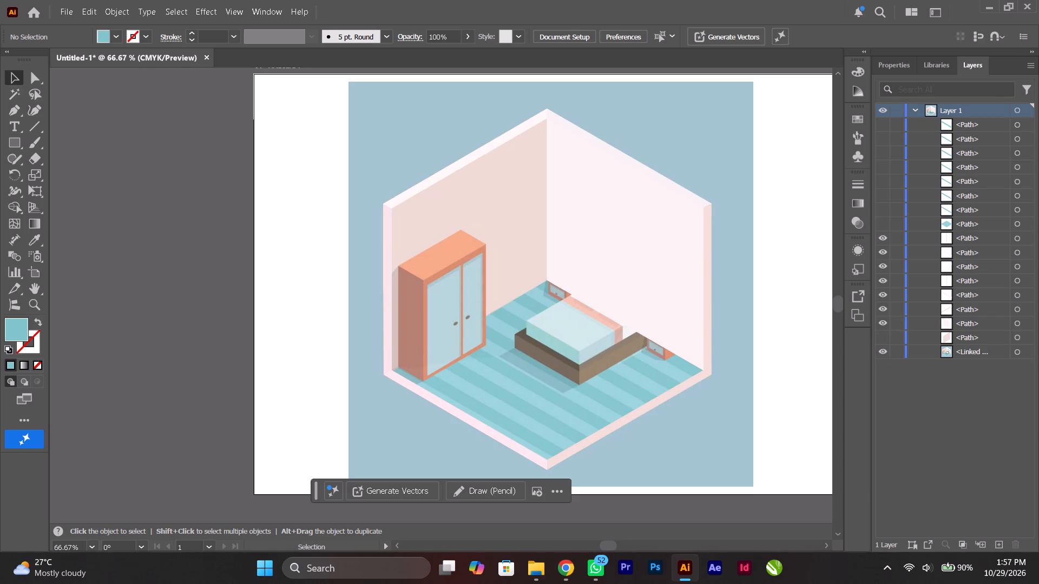
left_click(884, 322)
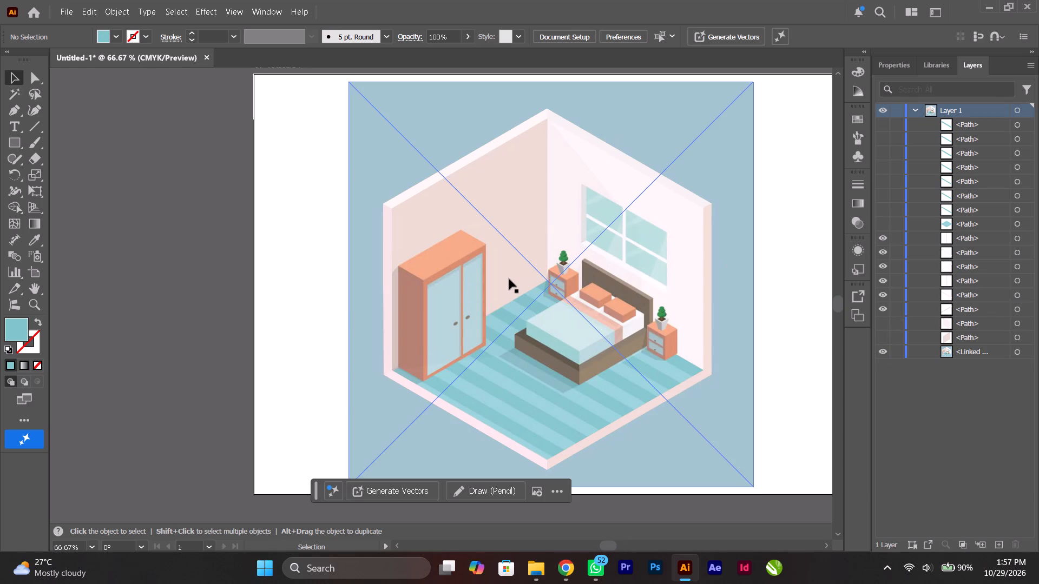
Draw the wardrobe's top face as a closed Pen shape about 3.6 by 1.4 cm, filled with light orange sampled from the reference.
scroll(509, 278, "up", 3, "alt")
scroll(362, 258, "up", 6, "ctrl")
scroll(362, 257, "up", 2)
scroll(362, 257, "up", 1, "alt")
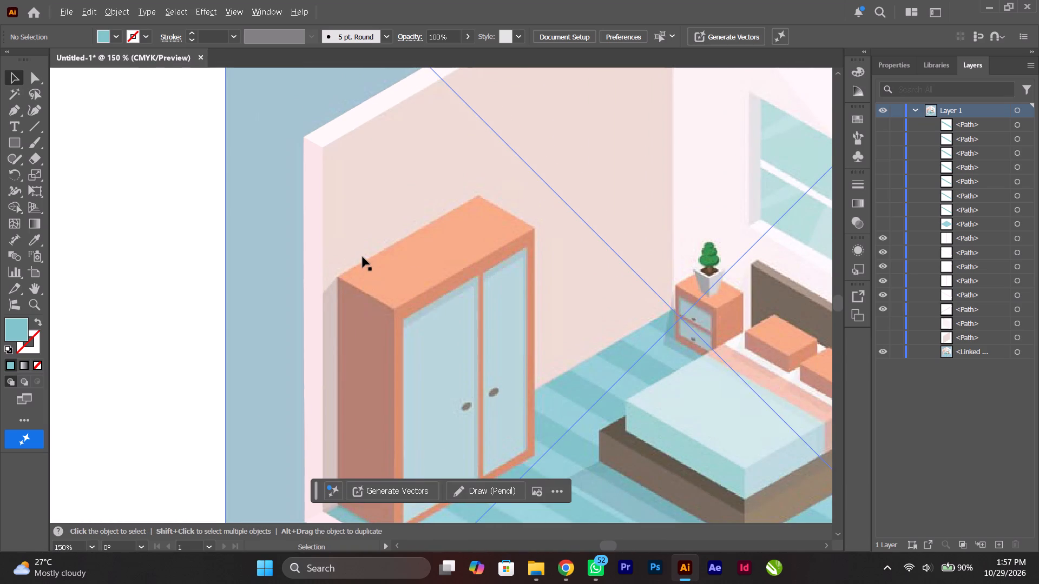
left_click(11, 111)
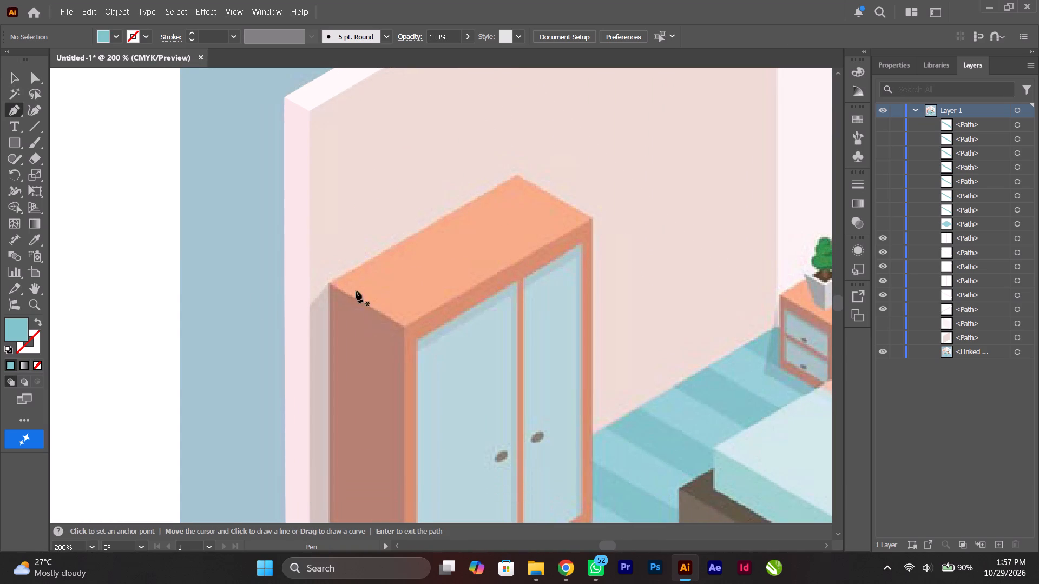
left_click(330, 282)
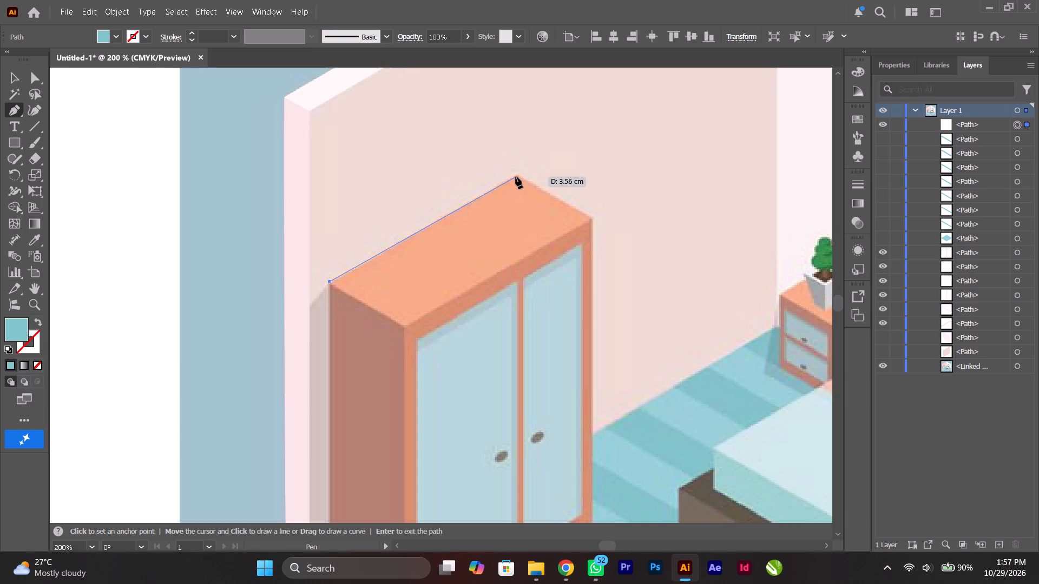
left_click(517, 175)
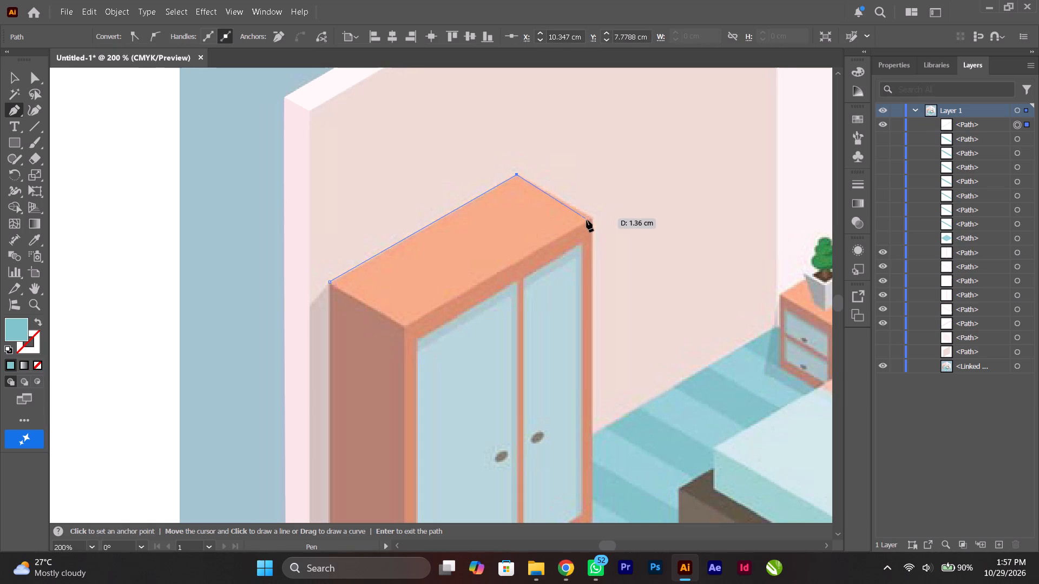
left_click(592, 217)
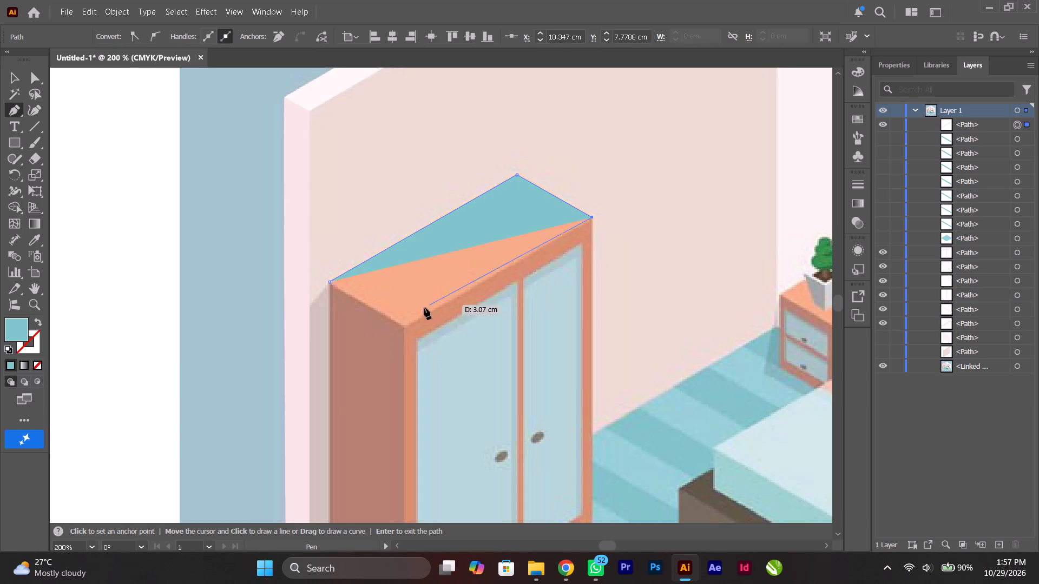
left_click(406, 327)
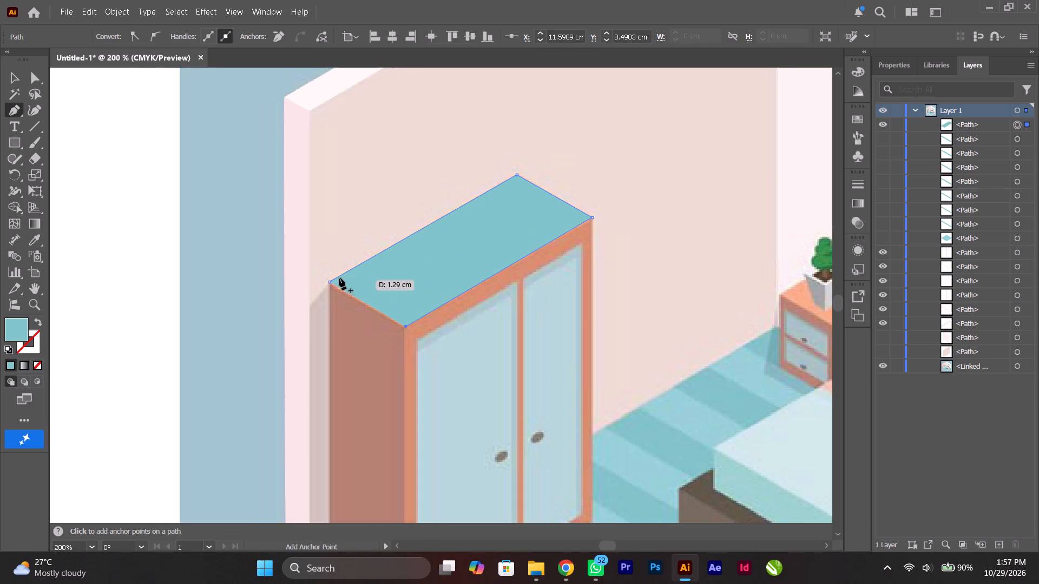
left_click(330, 283)
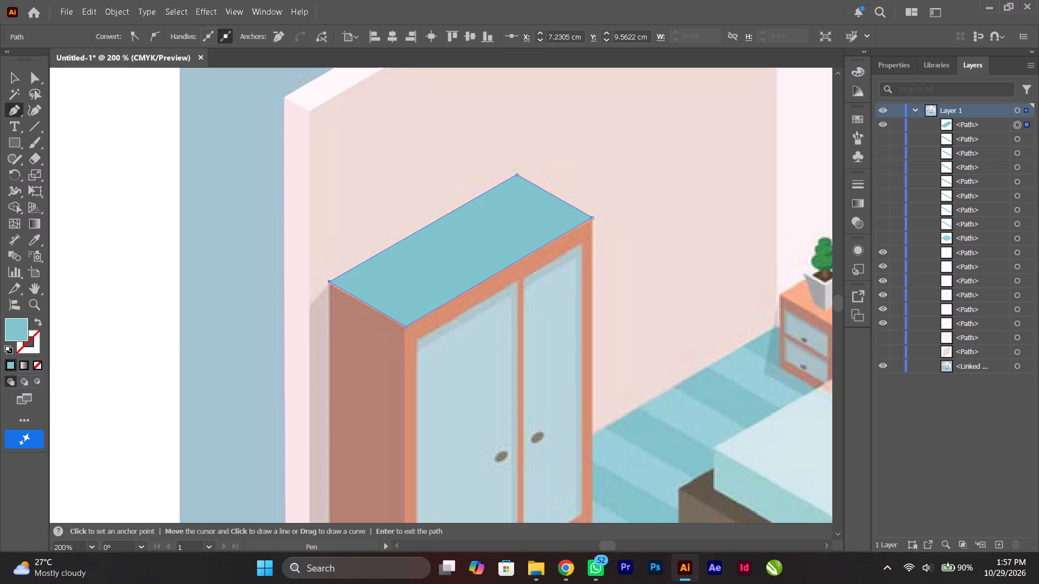
left_click(37, 364)
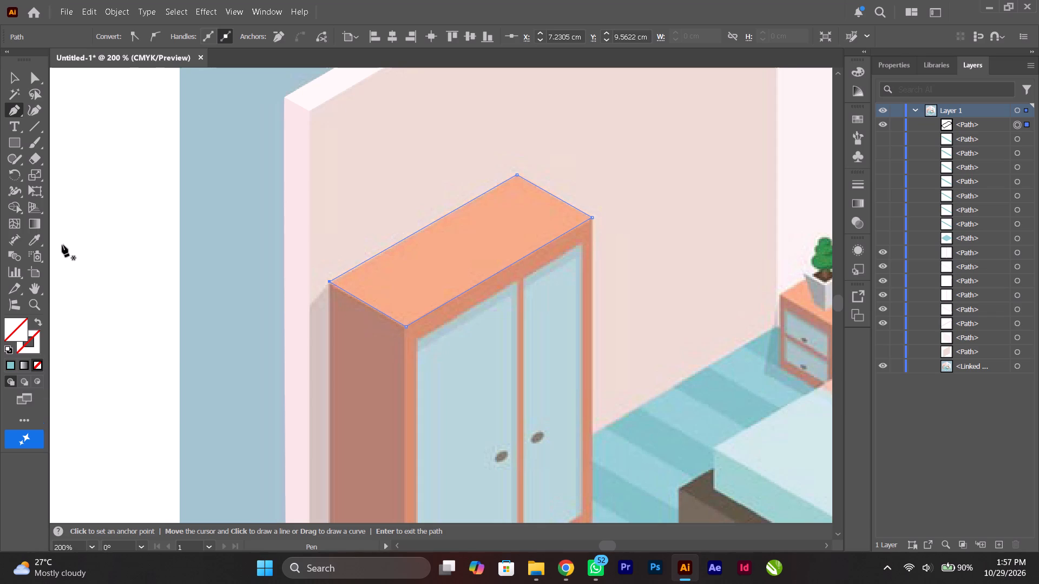
left_click(41, 241)
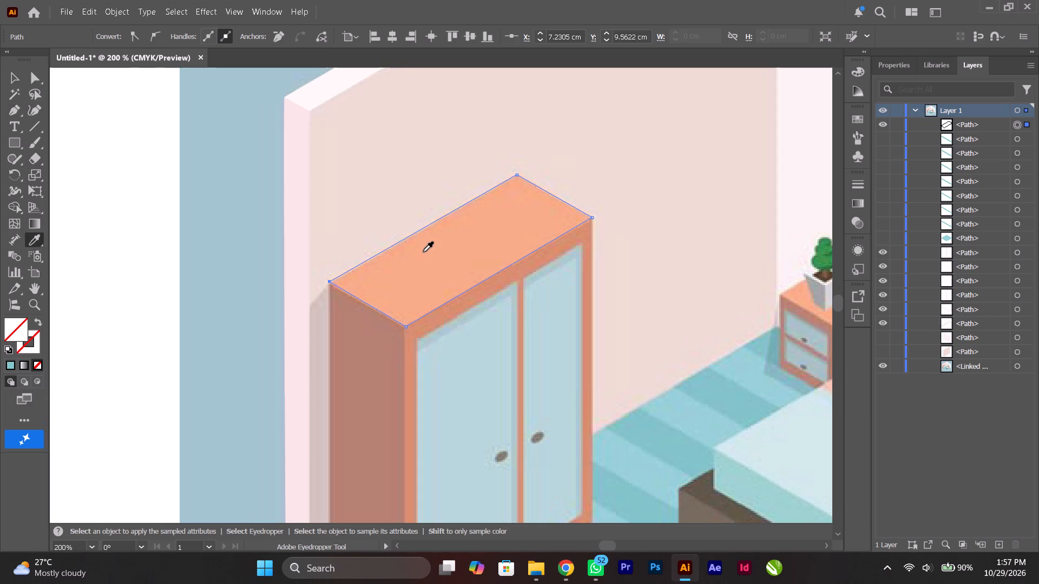
left_click(387, 258)
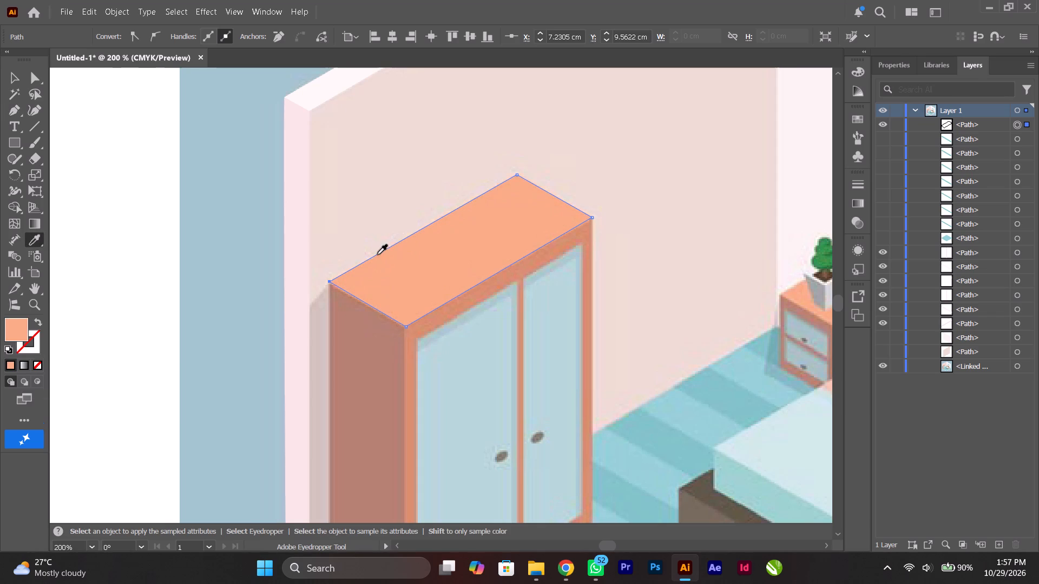
Draw the wardrobe's dark side face as a closed Pen shape about 5 by 1.4 cm, filled with brownish red sampled from the reference.
left_click(15, 107)
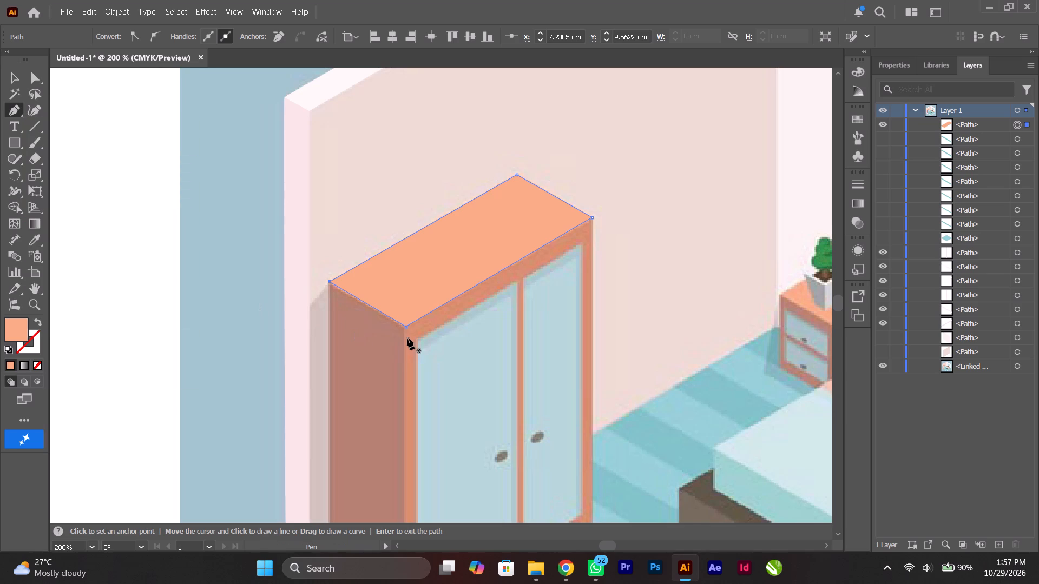
scroll(407, 338, "down", 9)
scroll(407, 338, "up", 2, "ctrl")
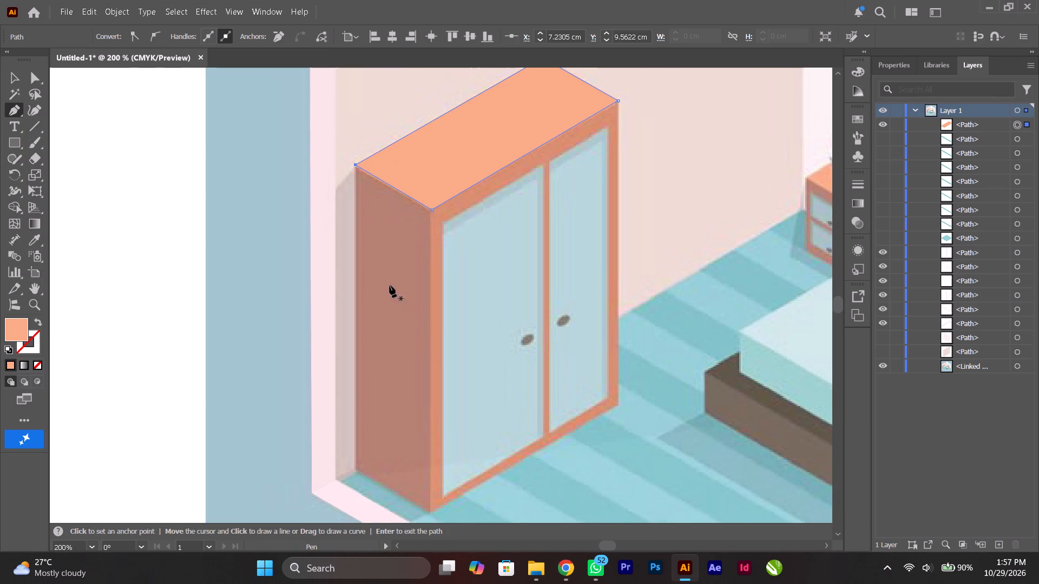
left_click(432, 210)
key("ctrl+z")
scroll(417, 314, "down", 1)
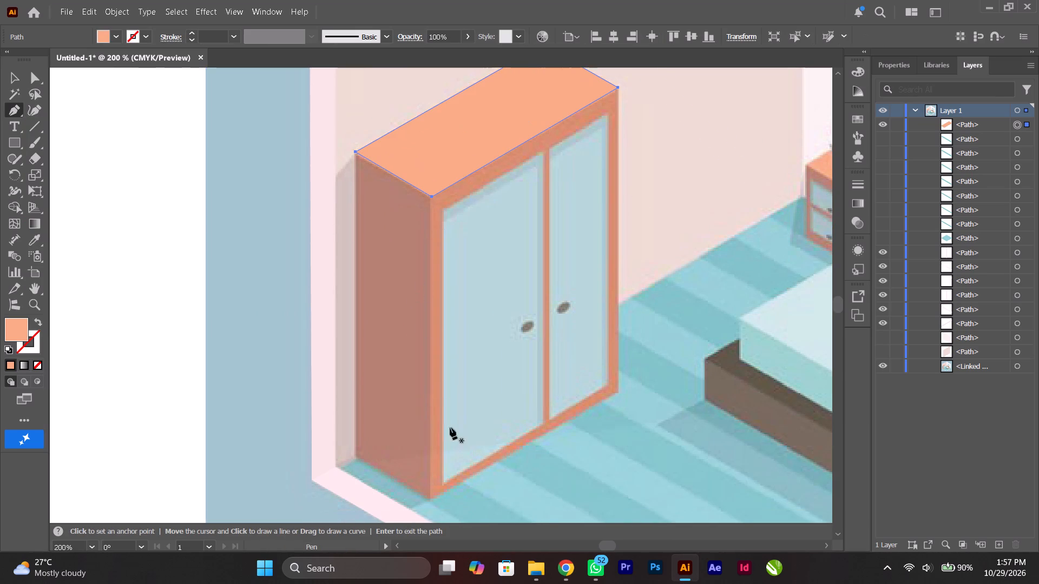
left_click(429, 500)
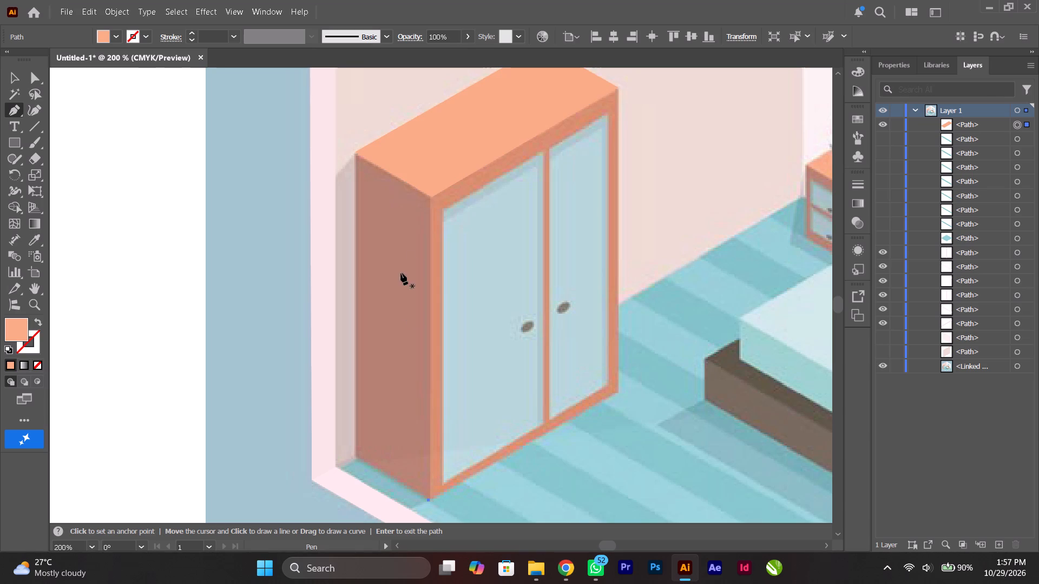
left_click(431, 197)
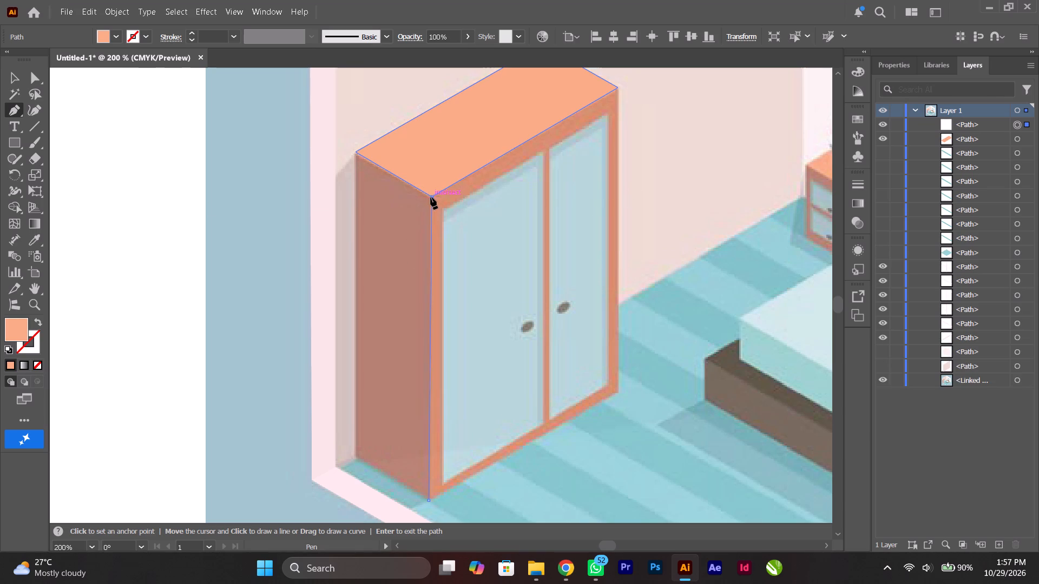
left_click(355, 150)
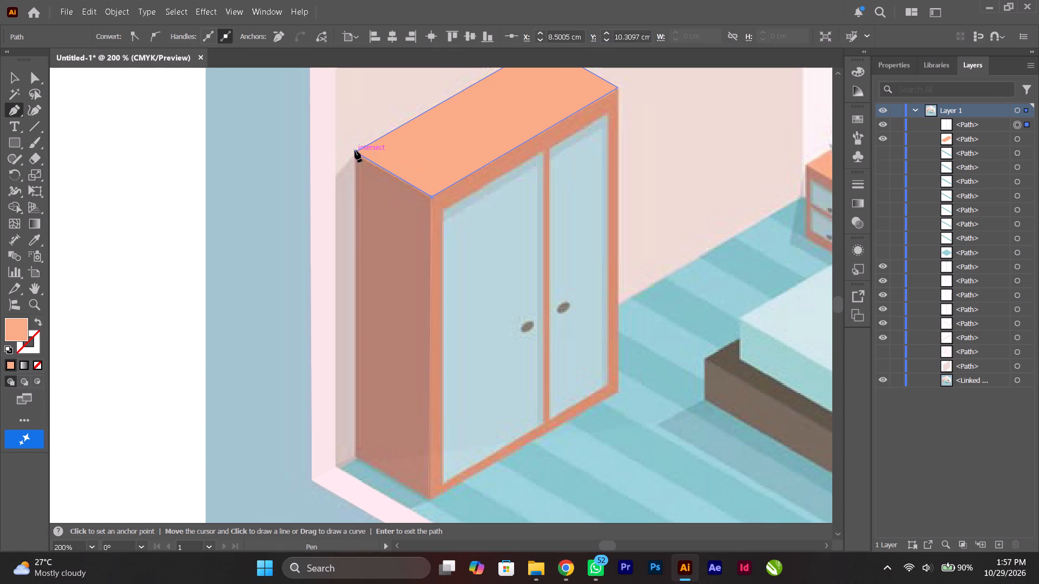
left_click(358, 457, "shift")
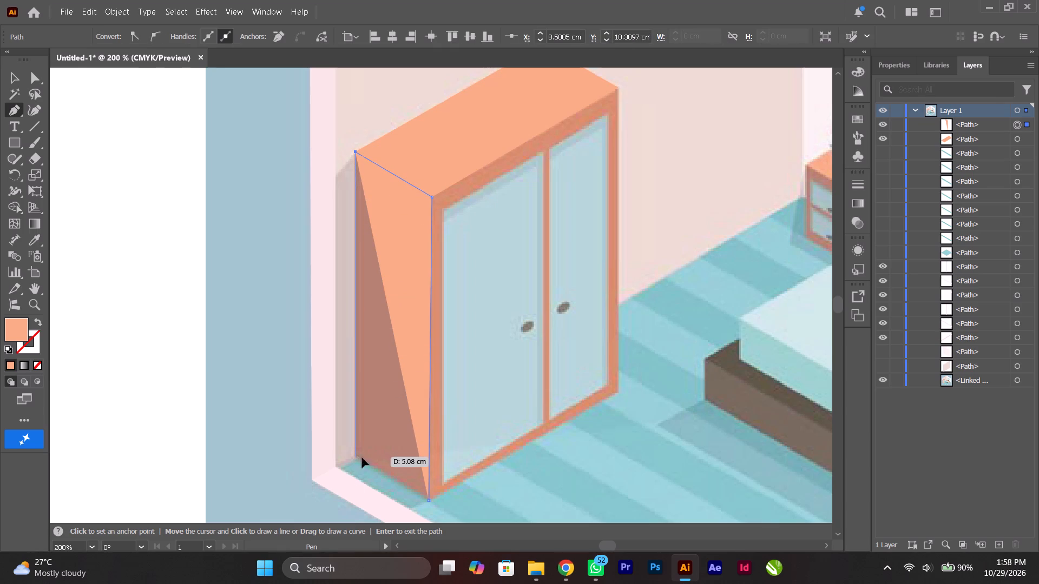
left_click(429, 500)
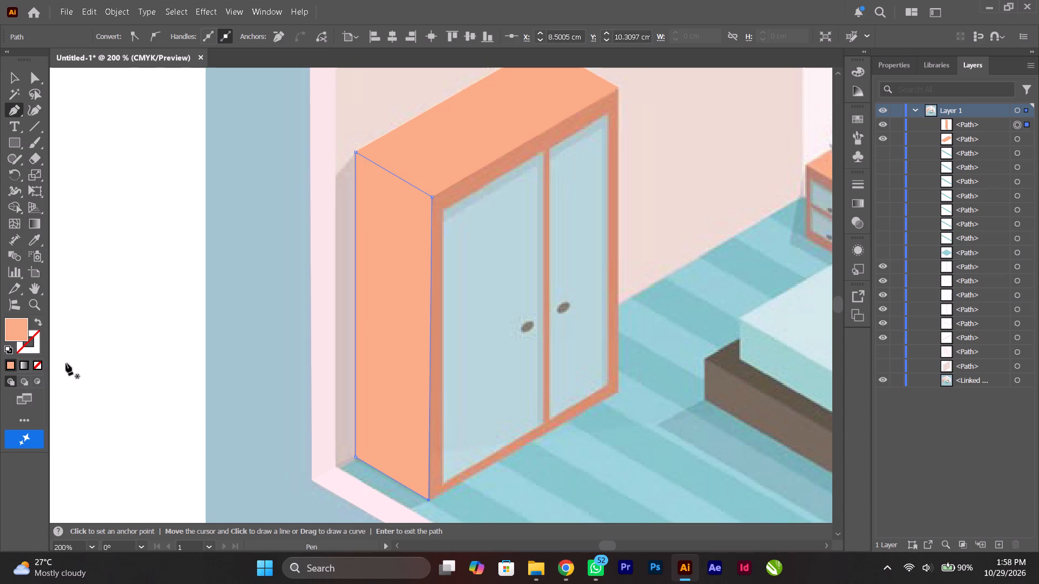
left_click(34, 361)
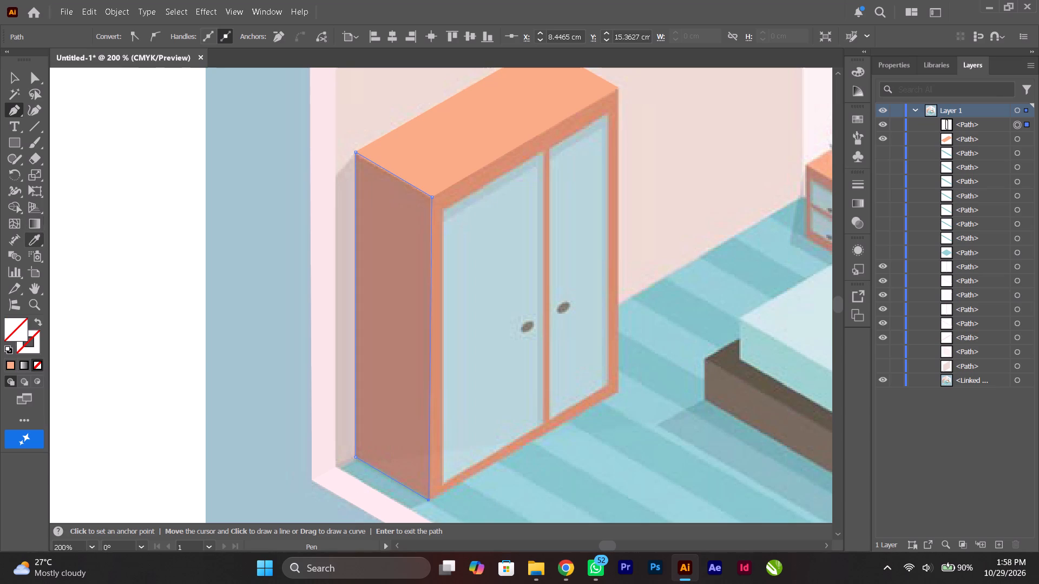
left_click(36, 243)
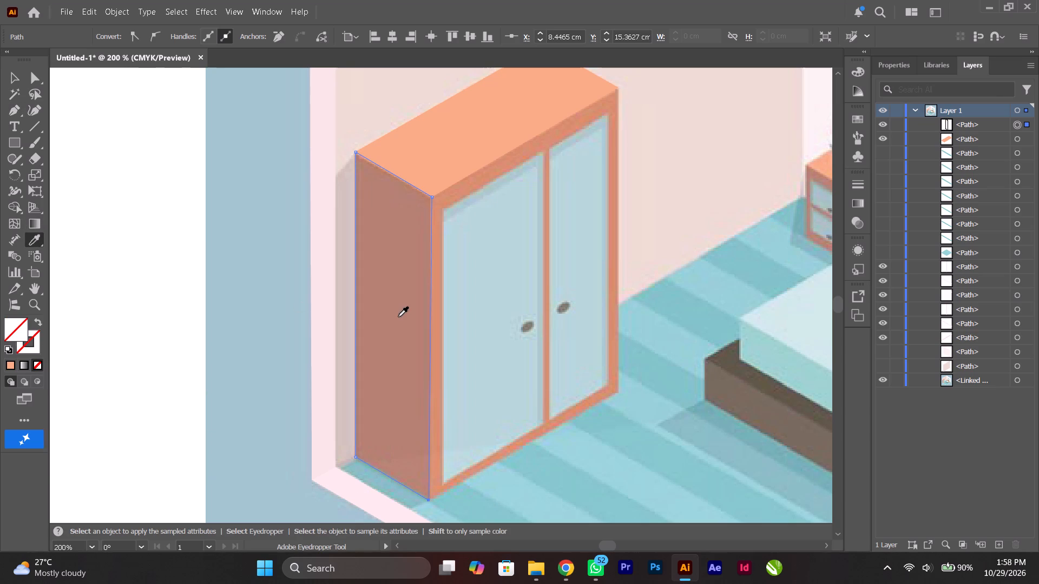
left_click(398, 316)
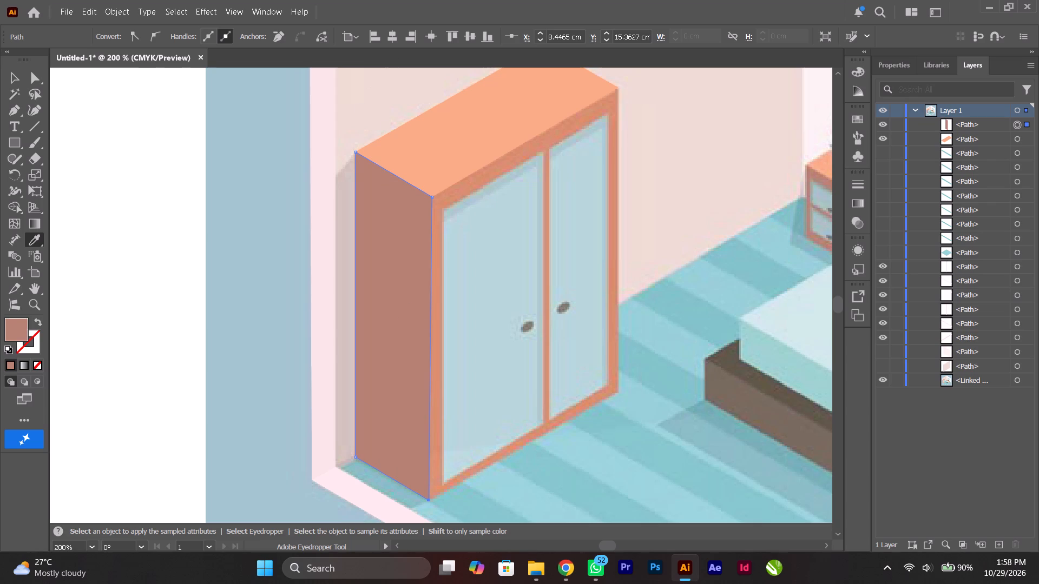
Draw the wardrobe's front face as a closed Pen shape about 5 by 3.6 cm, filled with medium orange sampled from the reference's door frame.
left_click(24, 105)
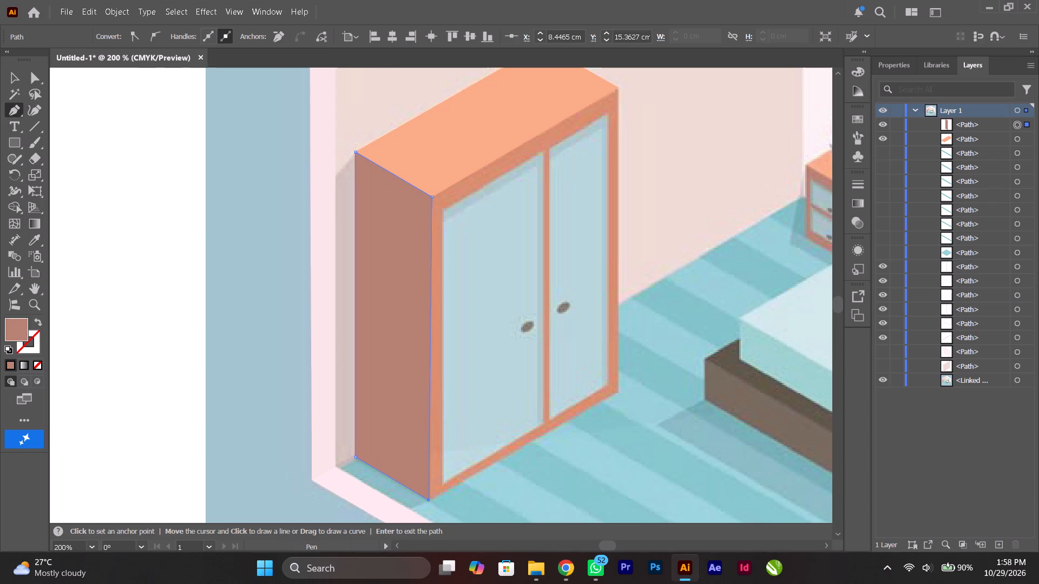
scroll(330, 205, "down", 7, "ctrl")
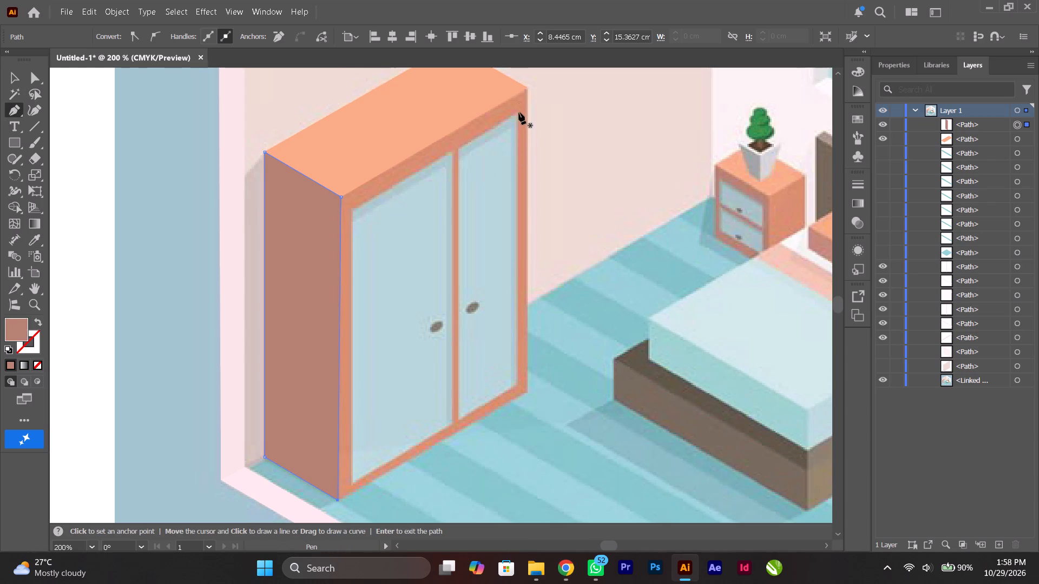
left_click(527, 87)
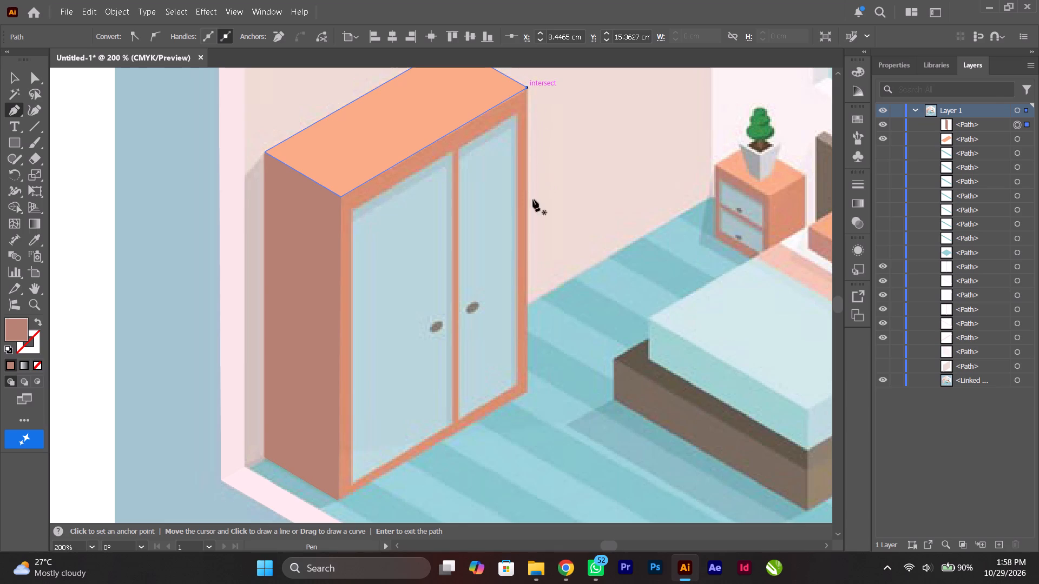
left_click(529, 391, "shift")
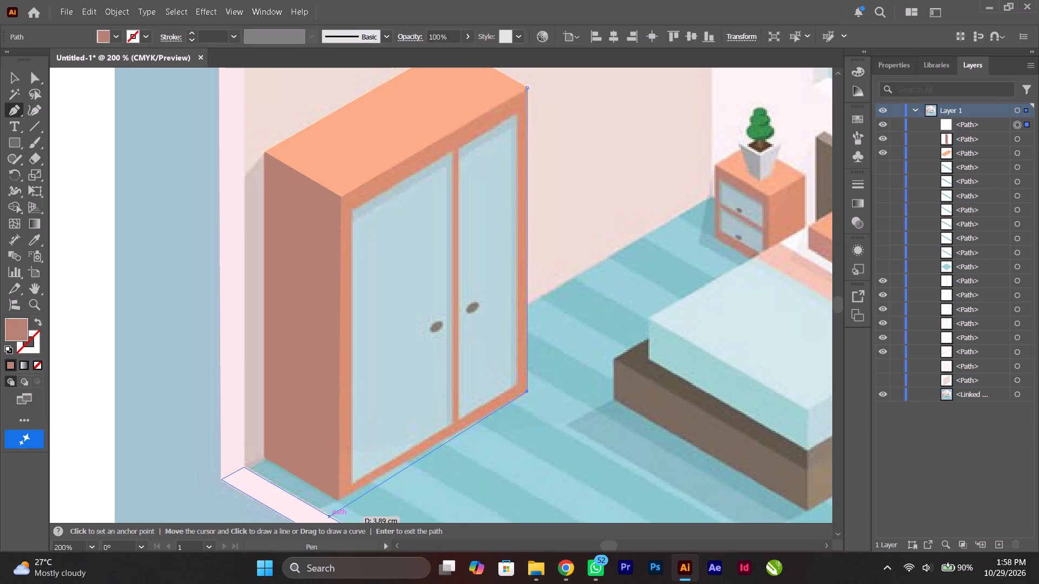
left_click(338, 499)
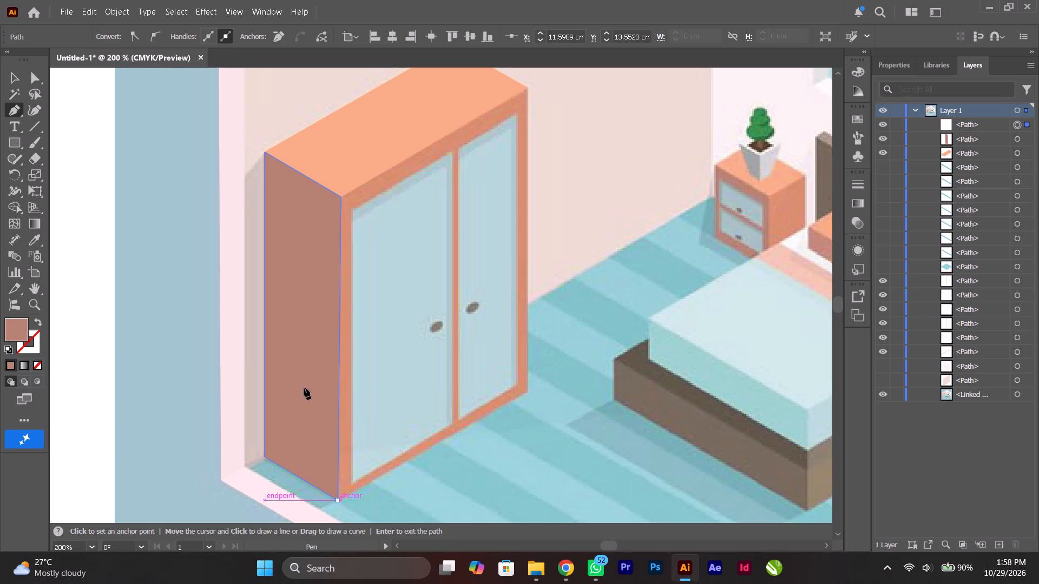
left_click(341, 196)
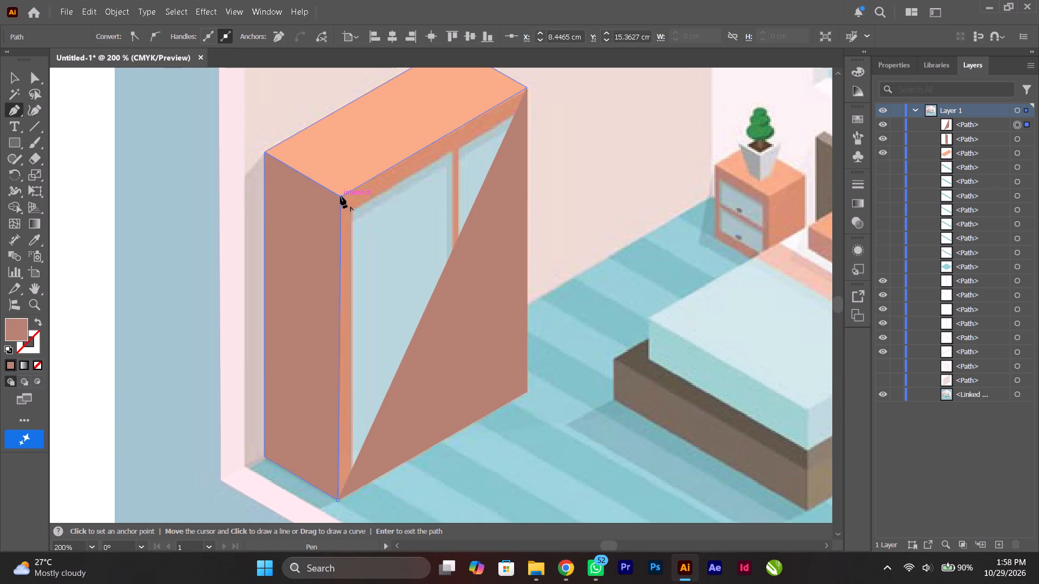
left_click(527, 89)
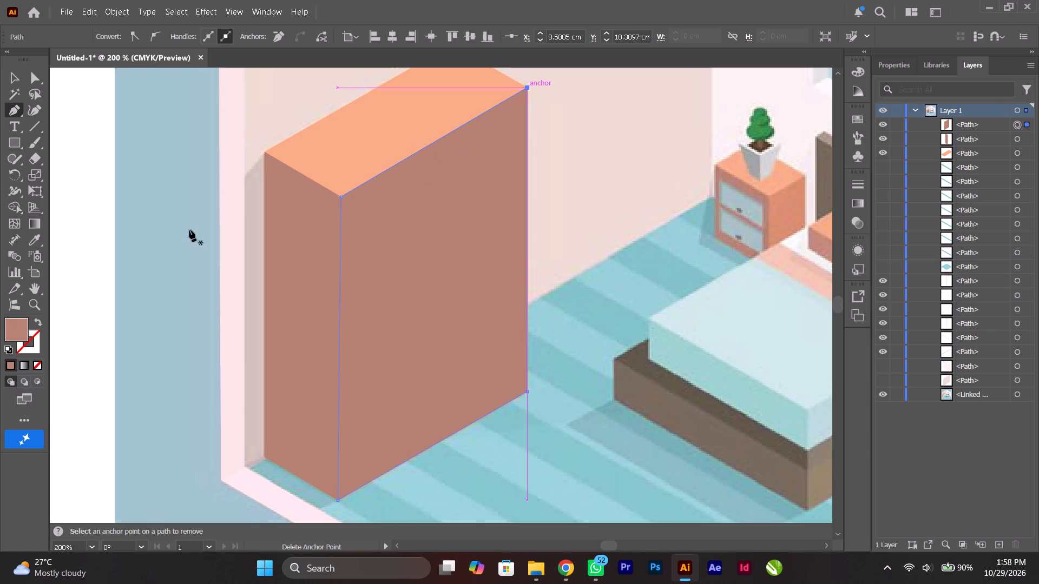
left_click(36, 368)
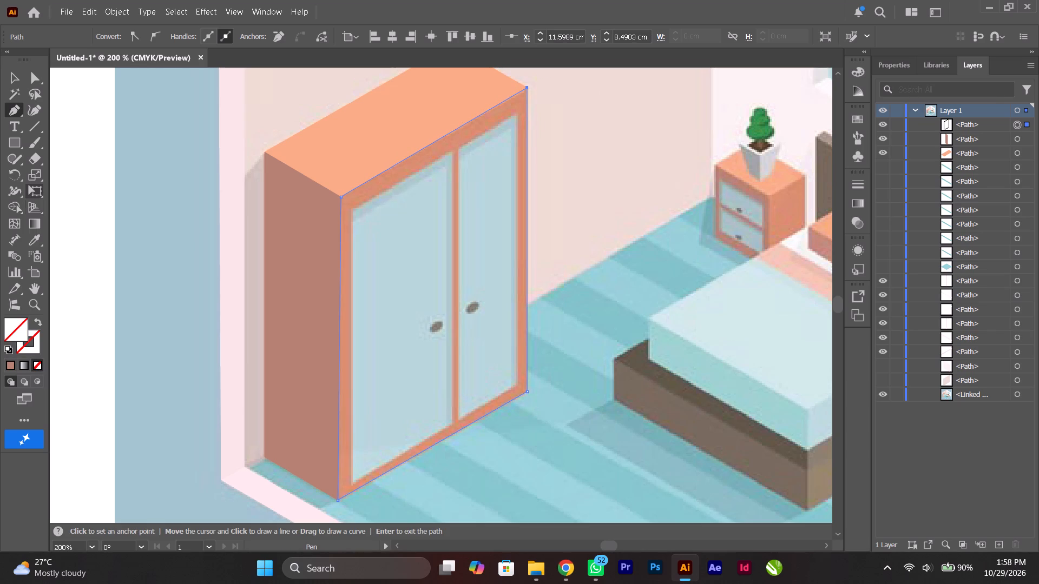
left_click(40, 236)
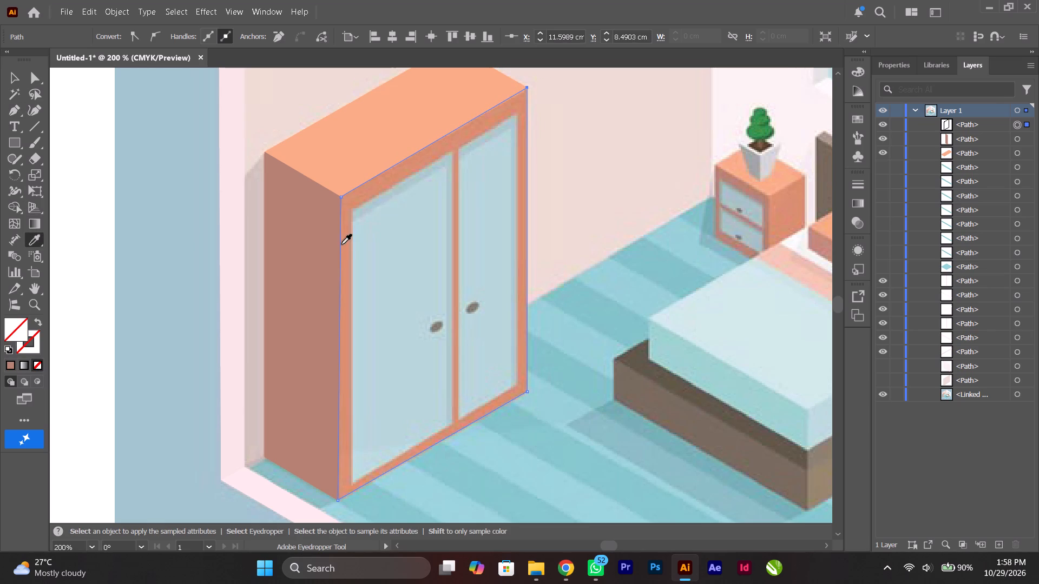
left_click(462, 135)
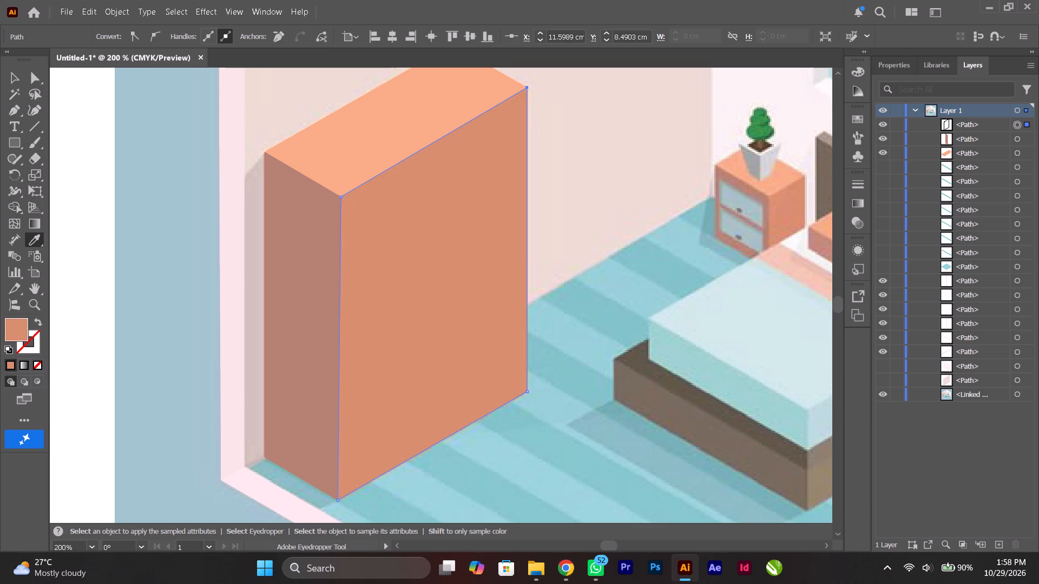
left_click(10, 77)
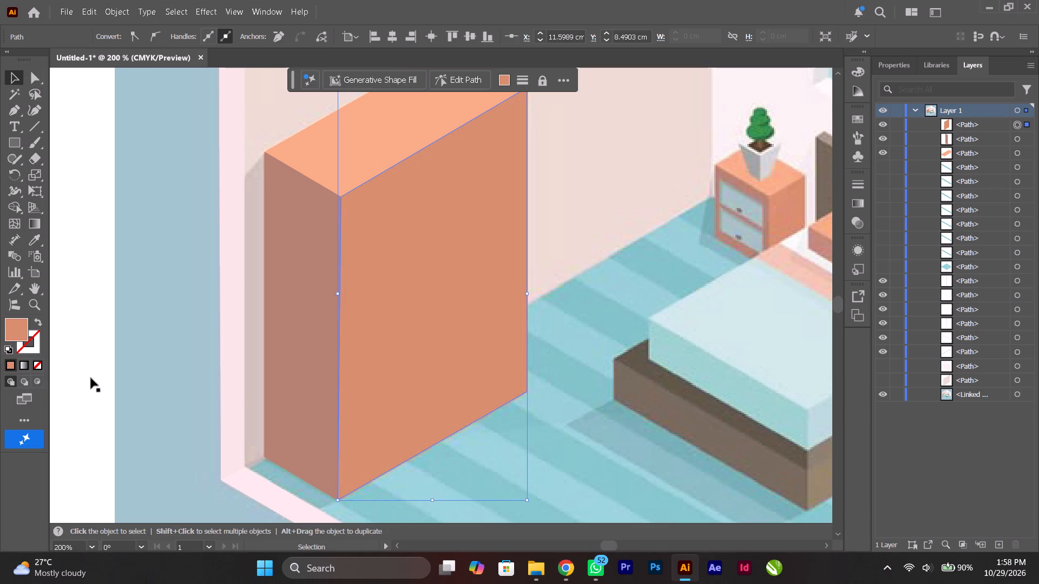
left_click(179, 357)
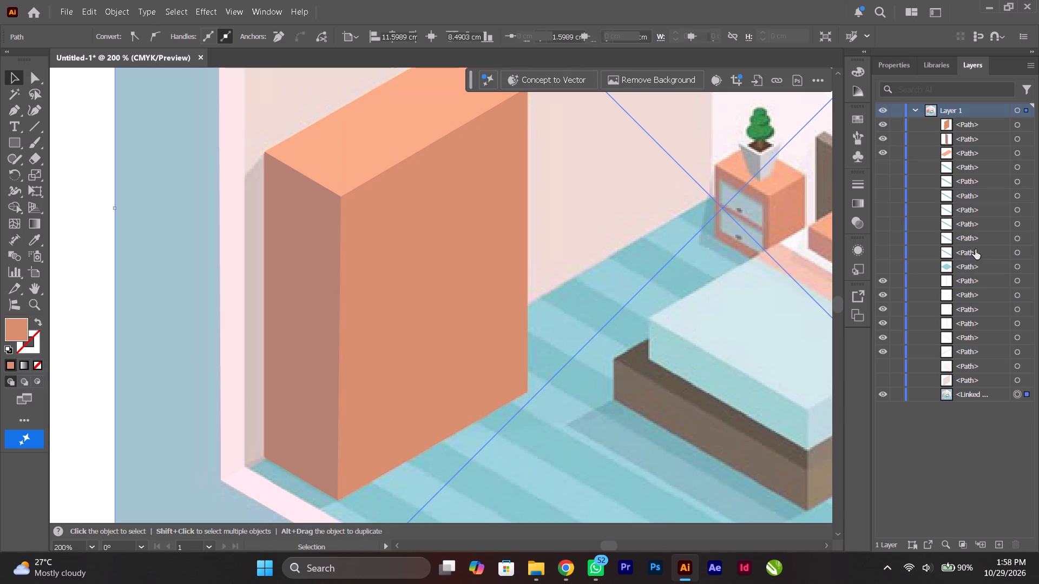
Hide the front face and draw the wider door panel as a closed Pen shape about 4.6 by 1.9 cm, filled with light blue sampled from the reference.
left_click(885, 123)
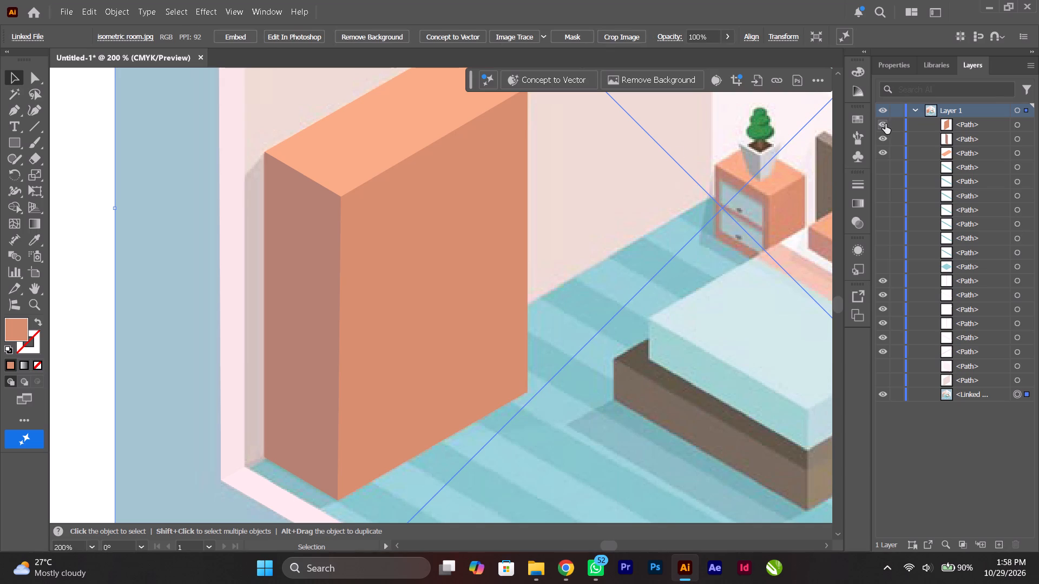
scroll(396, 240, "up", 1, "alt")
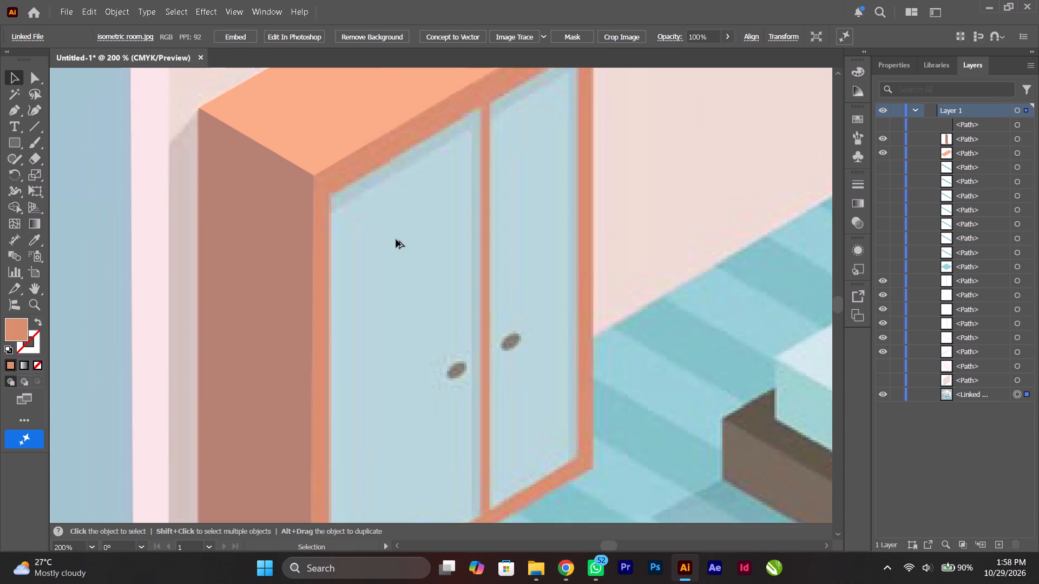
scroll(396, 240, "down", 5, "ctrl")
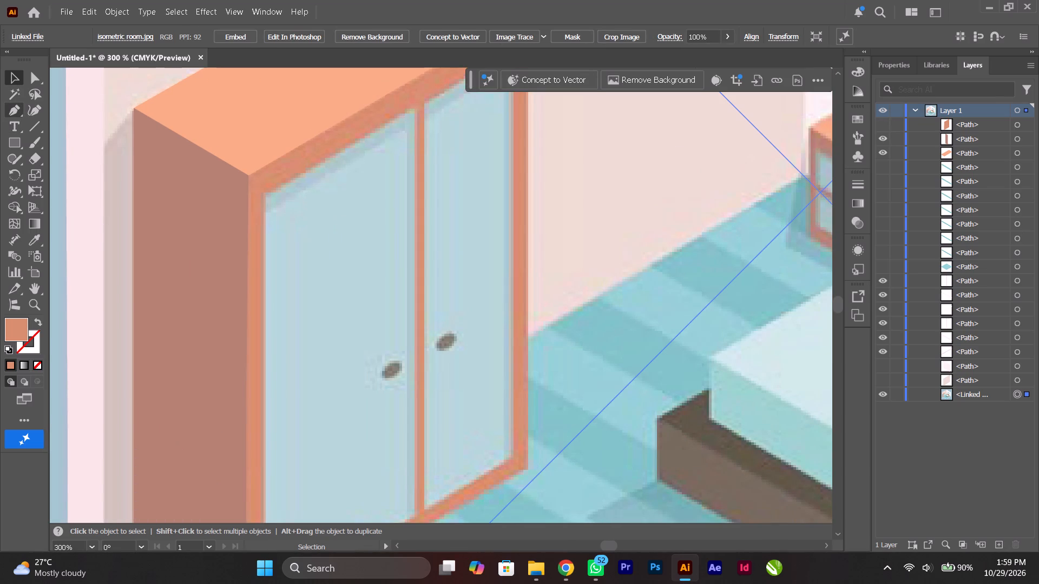
left_click(11, 114)
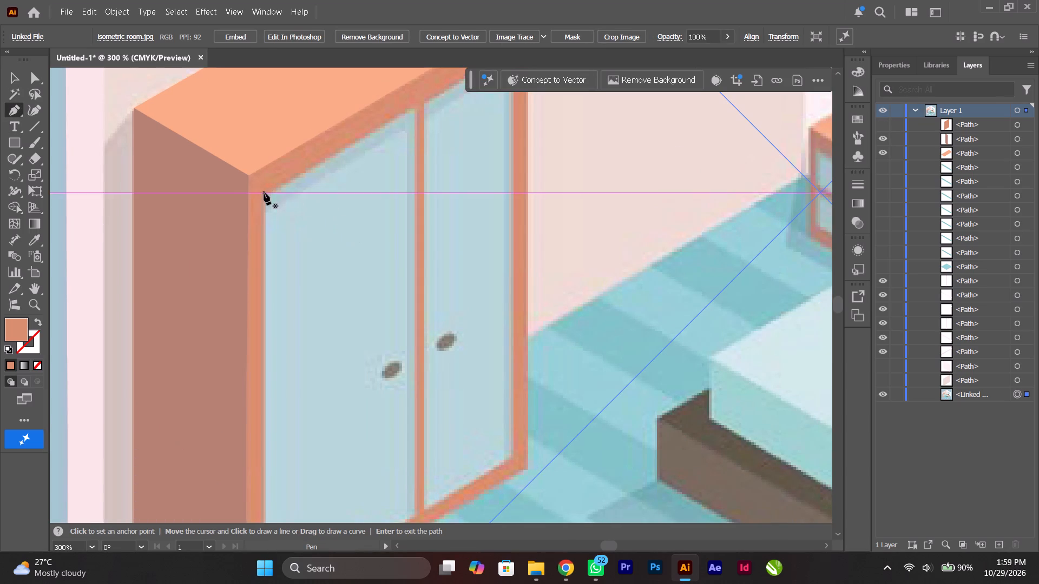
left_click(264, 192)
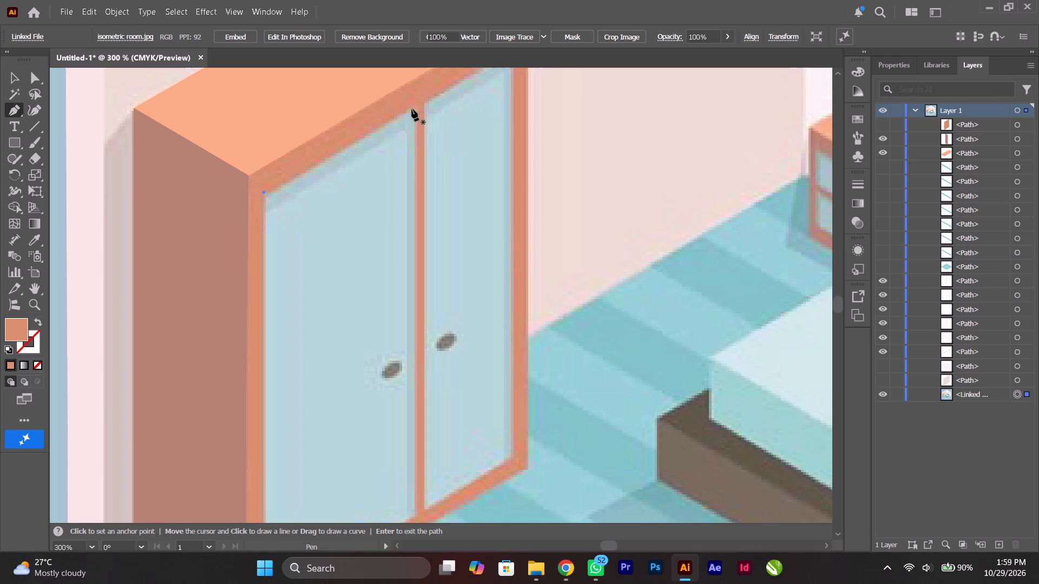
left_click(412, 108)
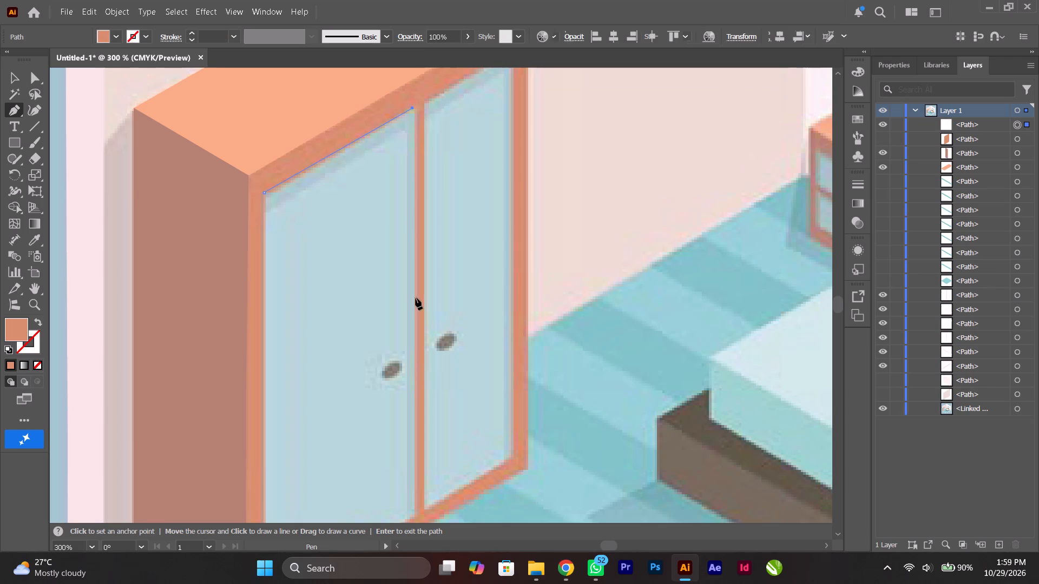
scroll(440, 463, "down", 5)
left_click(416, 453)
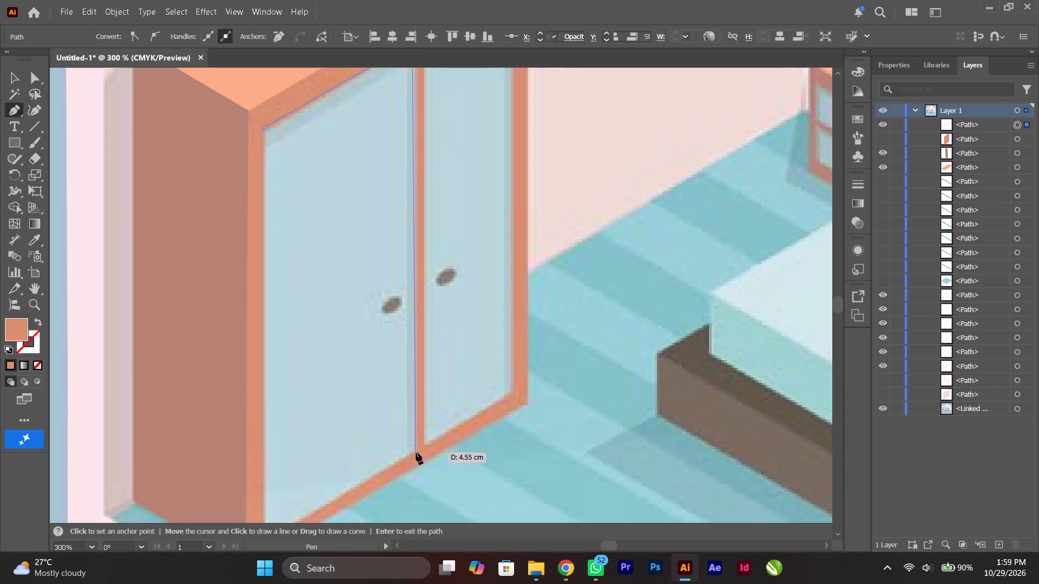
scroll(416, 453, "down", 1)
scroll(280, 490, "down", 2)
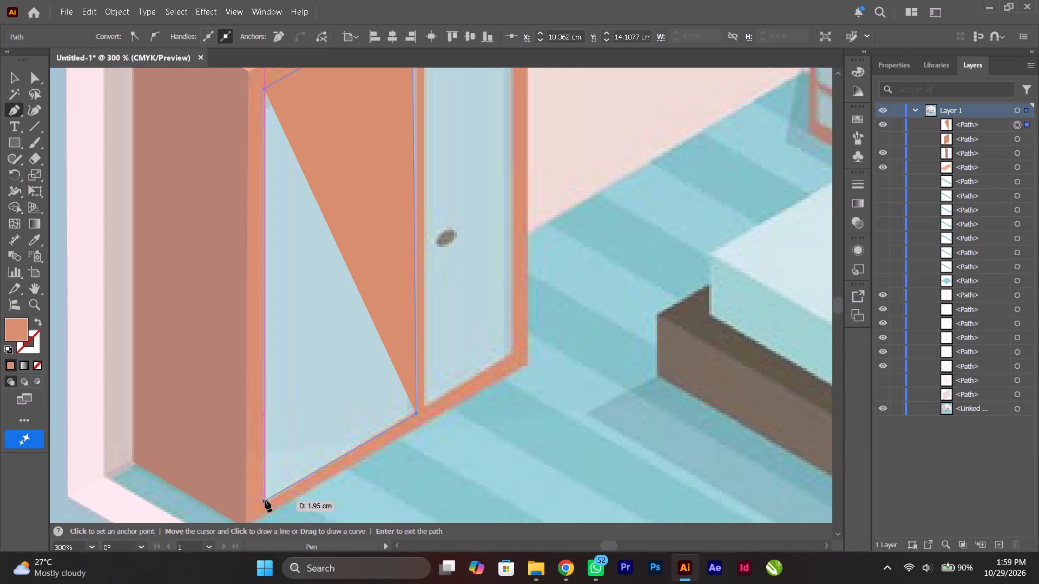
left_click(266, 503)
scroll(266, 502, "up", 9)
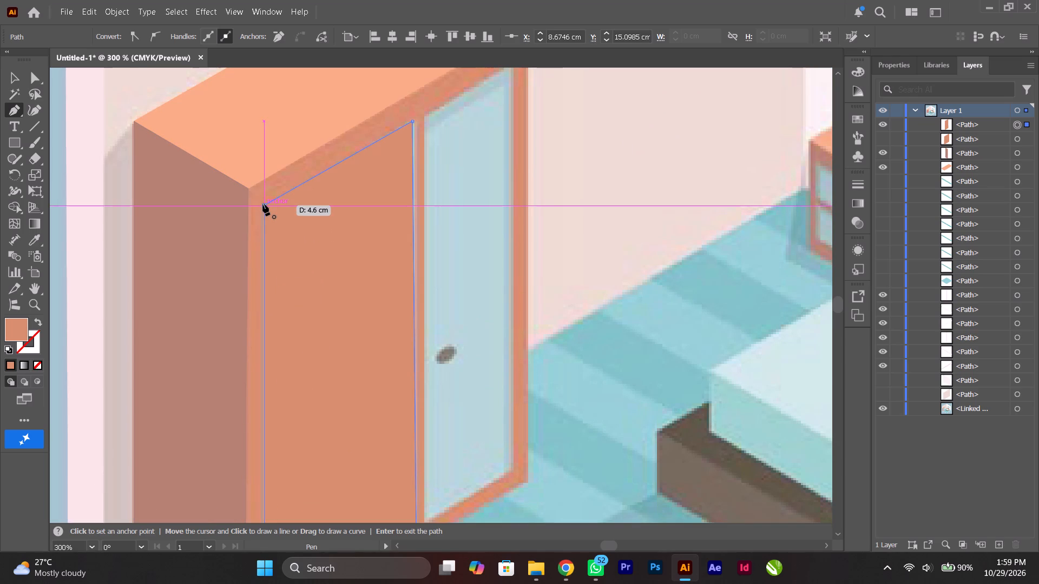
left_click(264, 204)
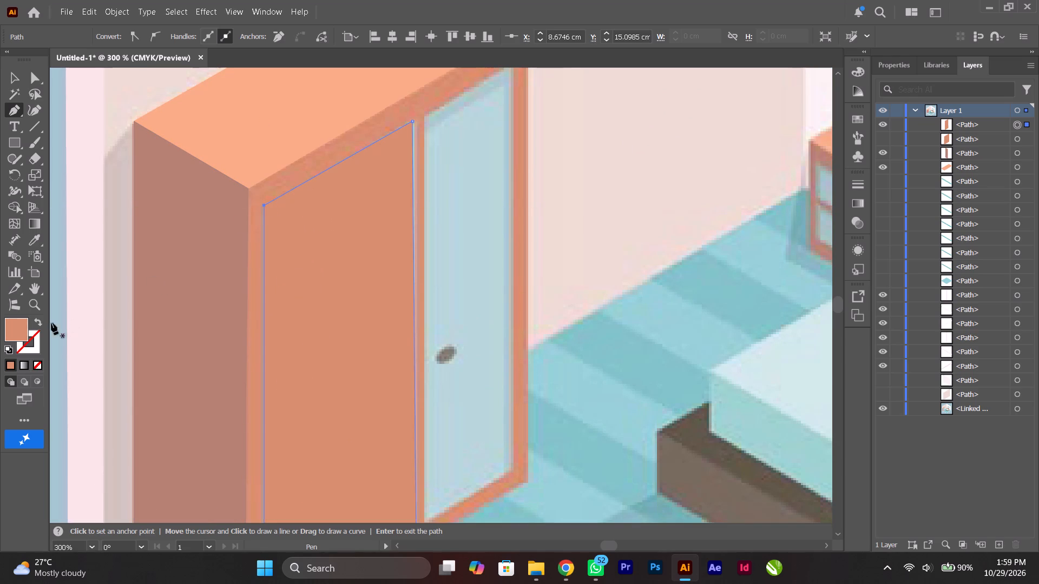
left_click(38, 240)
left_click(455, 231)
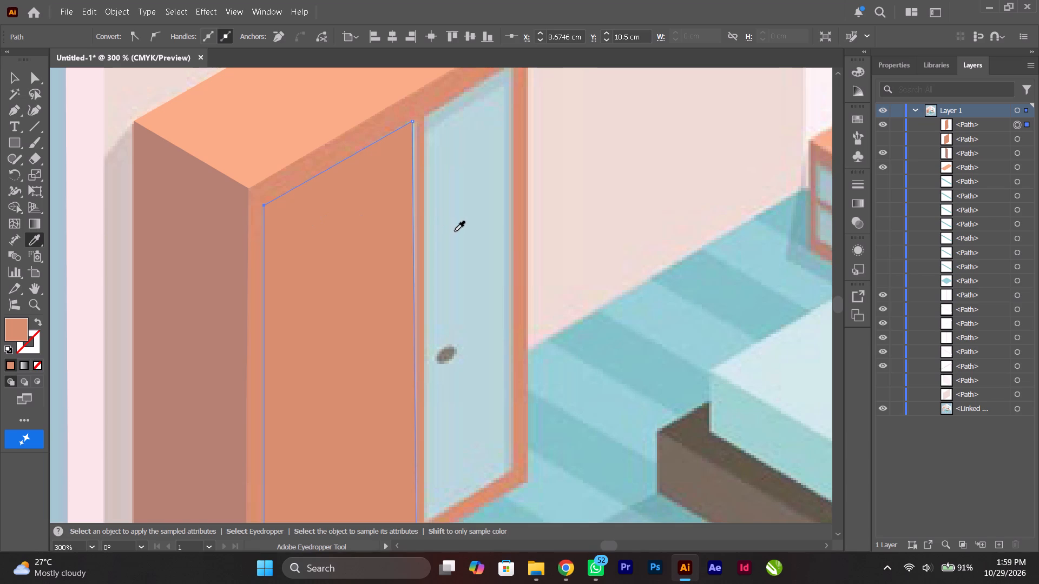
Draw the wardrobe's narrower door panel as a closed Pen shape about 4.5 by 1.1 cm with the same light blue fill.
left_click(14, 112)
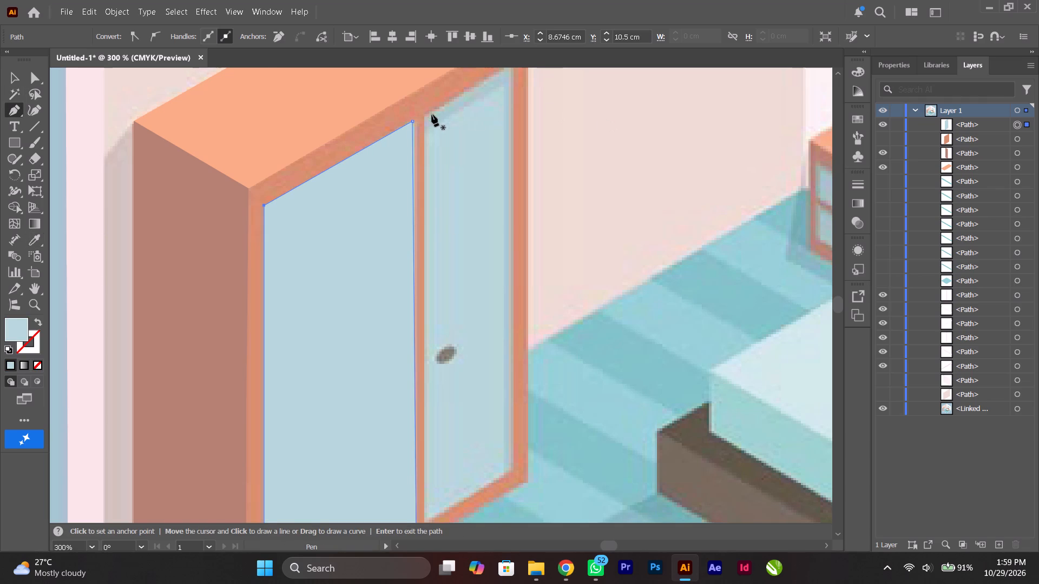
scroll(432, 115, "up", 2)
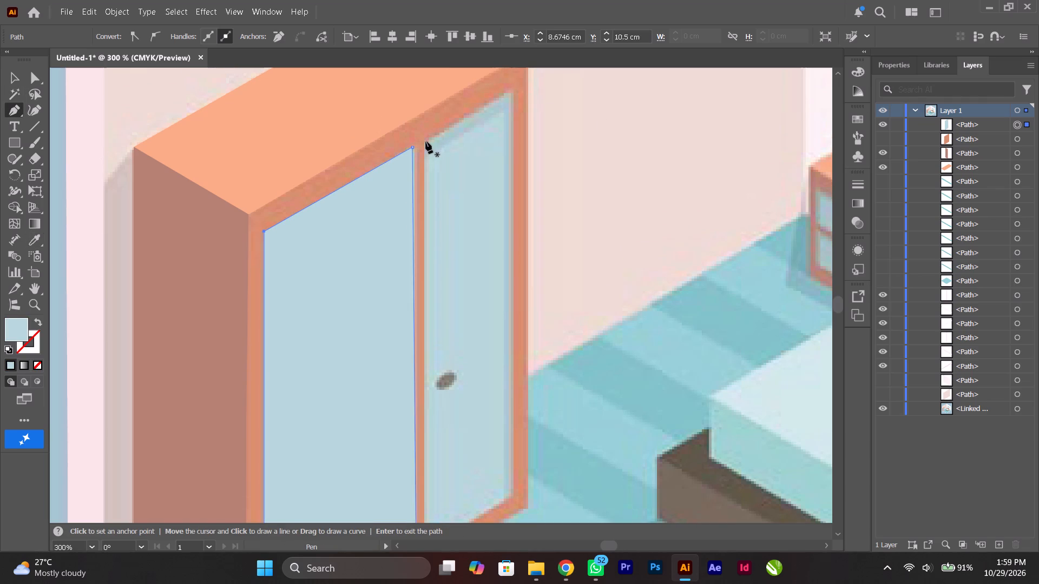
left_click(426, 142)
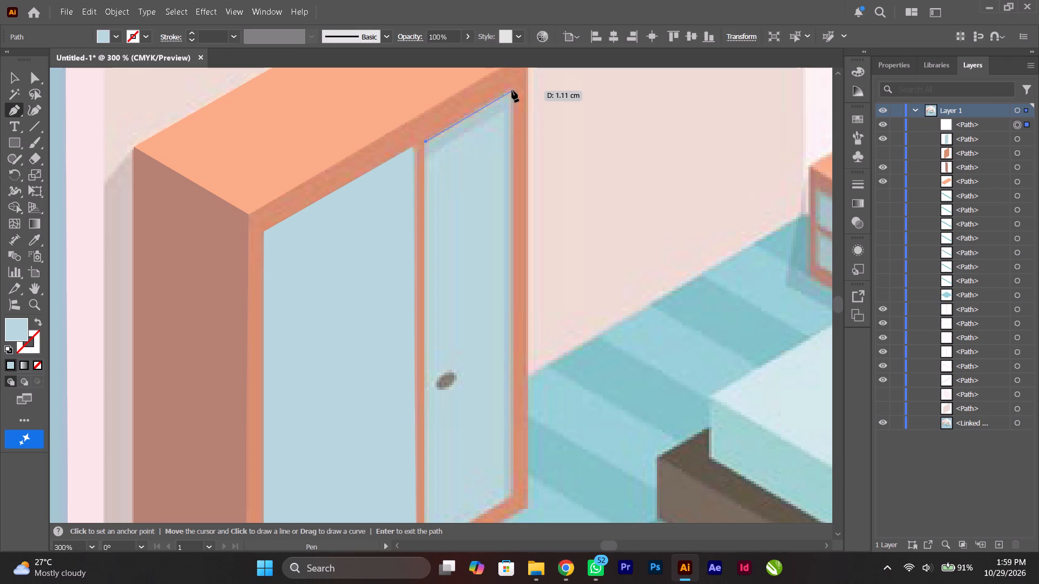
left_click(512, 90)
scroll(512, 90, "down", 12)
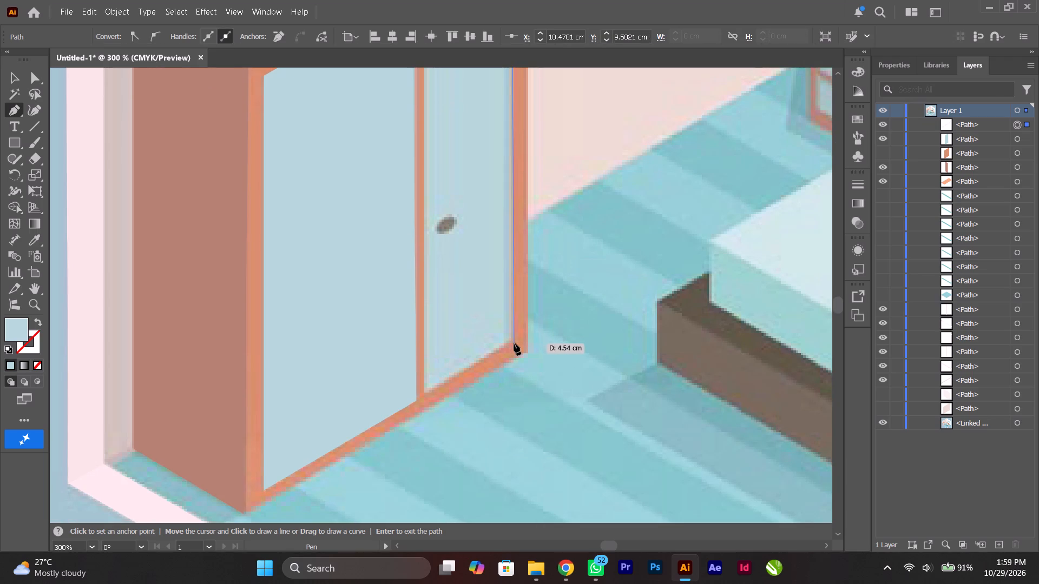
left_click(514, 343)
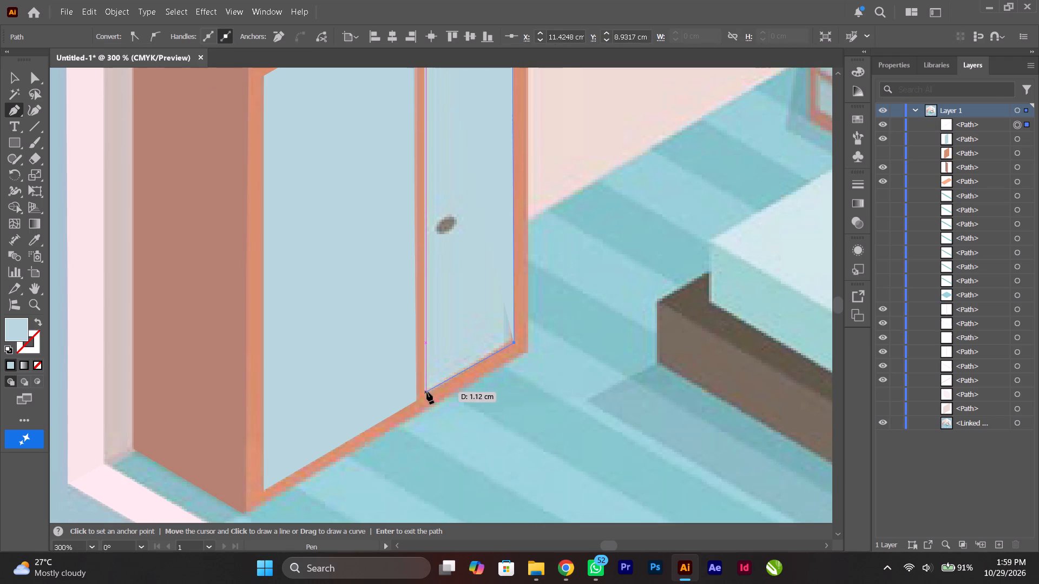
left_click(427, 392)
scroll(428, 391, "up", 7)
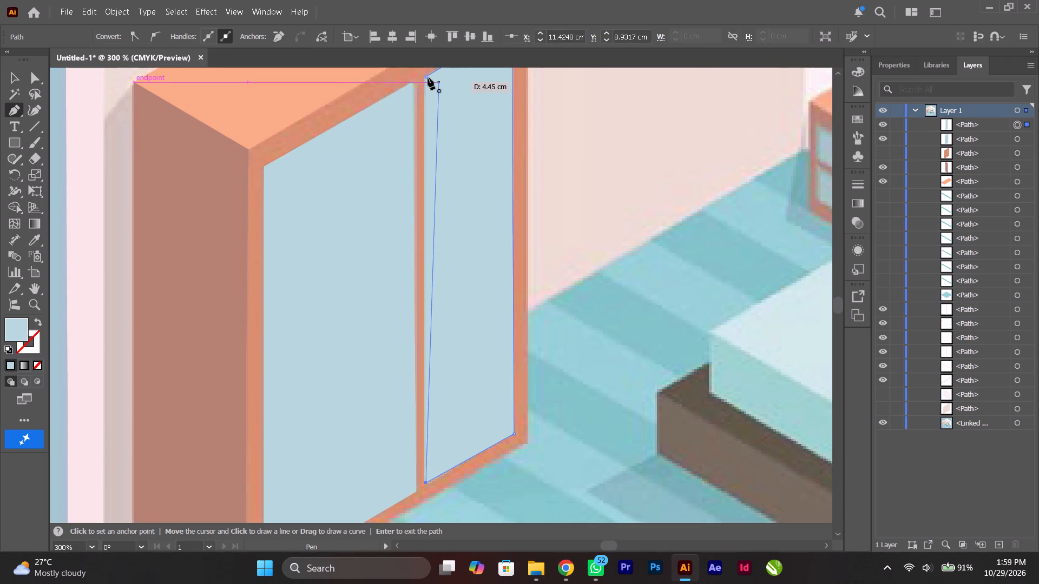
left_click(426, 76)
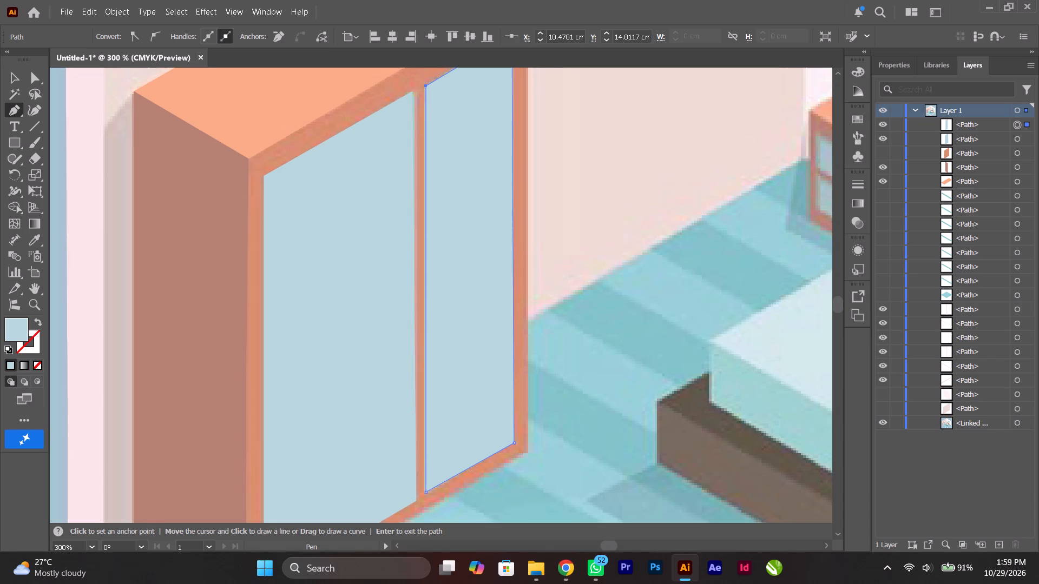
left_click(8, 75)
left_click(567, 266)
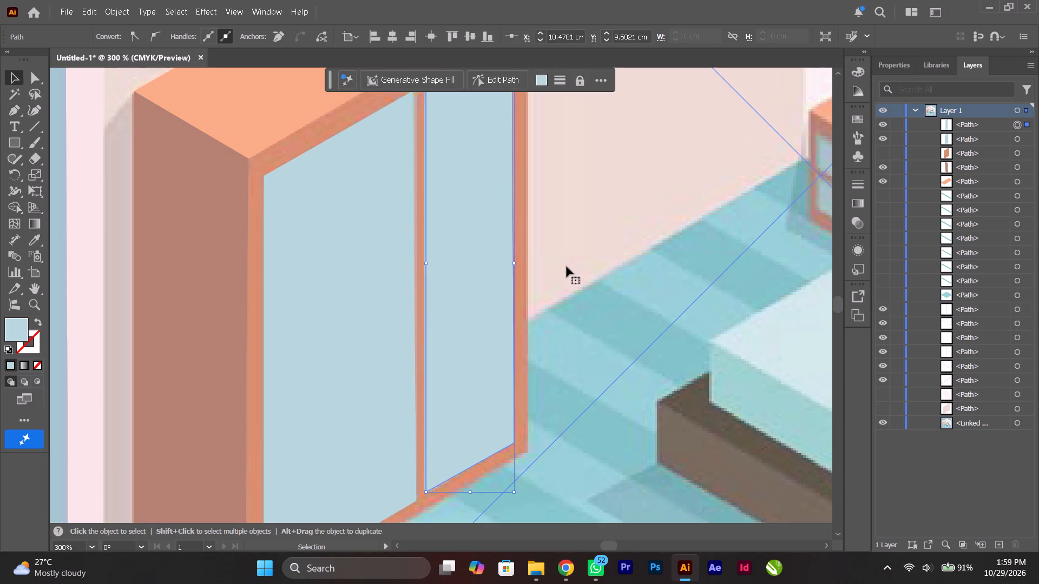
Lock the reference image and show the wardrobe's orange front face again behind the two door panels.
scroll(568, 266, "down", 3, "alt")
scroll(568, 266, "down", 3, "ctrl")
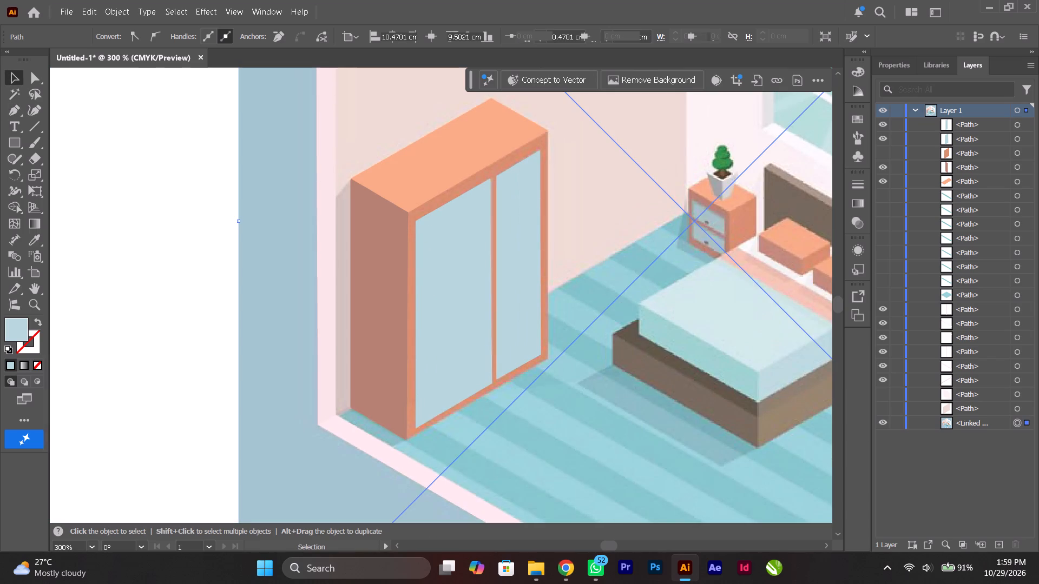
left_click(897, 424)
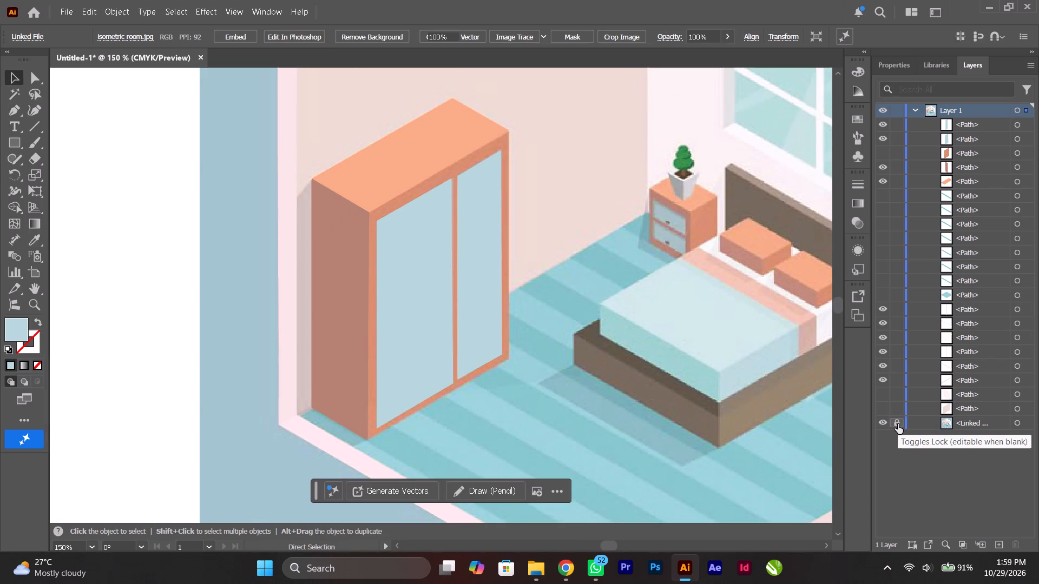
left_click(879, 155)
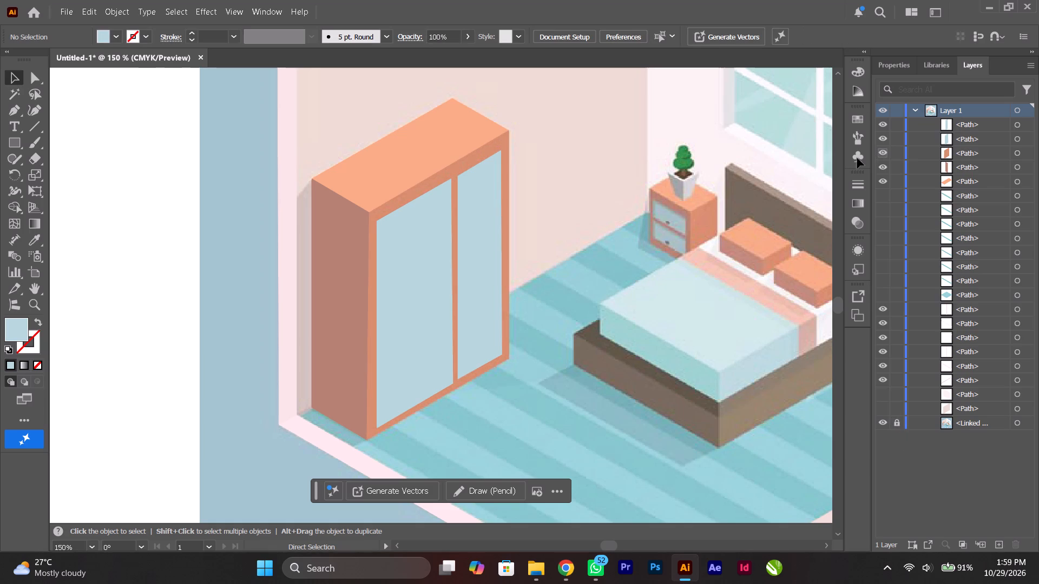
left_click(143, 248)
scroll(143, 248, "down", 1, "alt")
Check the traced wardrobe with its light blue door panels in the context of the whole bedroom illustration.
scroll(143, 248, "down", 5, "ctrl")
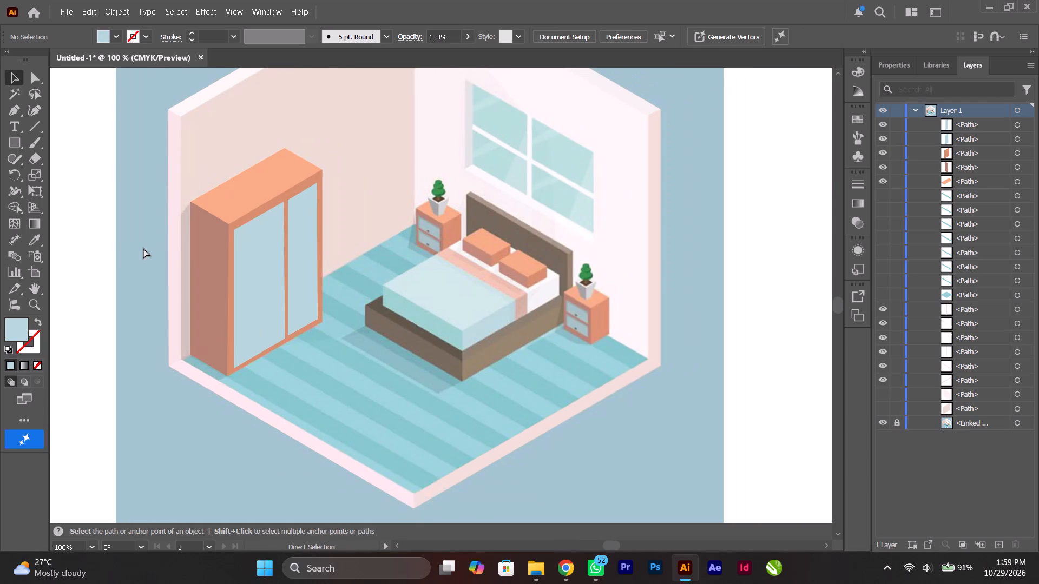
scroll(143, 248, "down", 4, "ctrl")
scroll(143, 248, "down", 2, "alt")
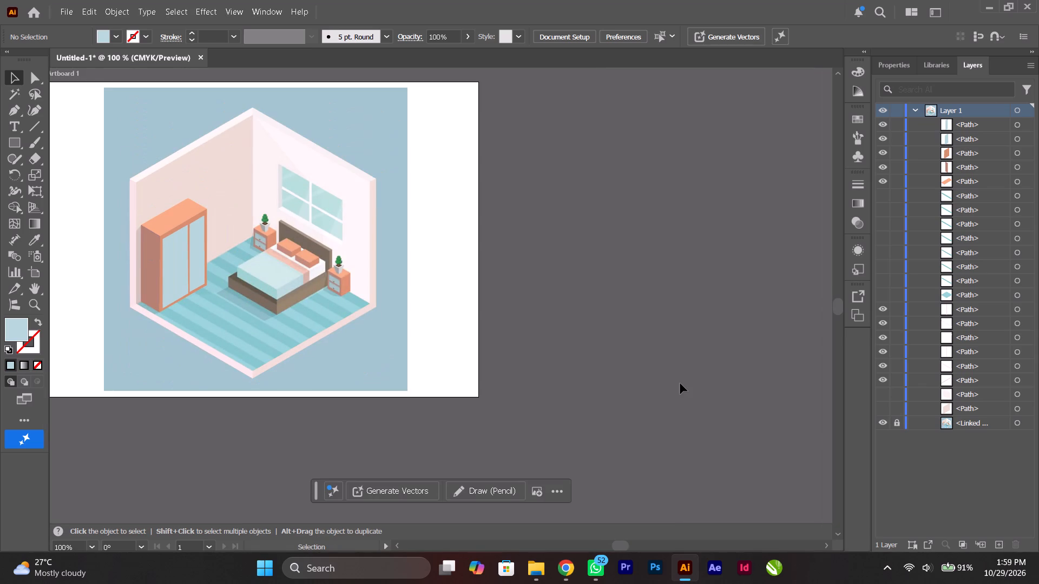
scroll(186, 264, "up", 4, "alt")
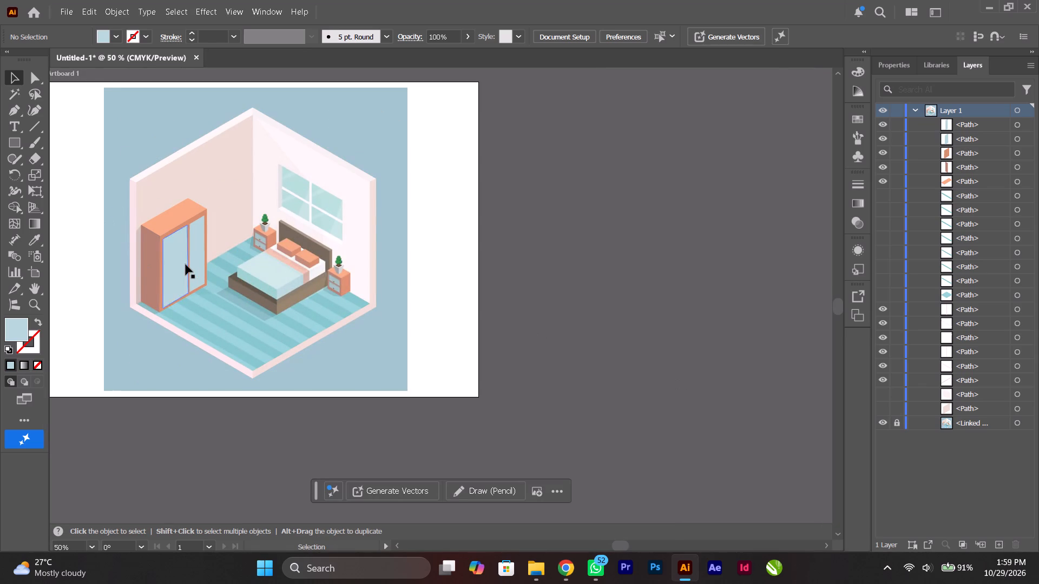
scroll(186, 264, "down", 1, "alt")
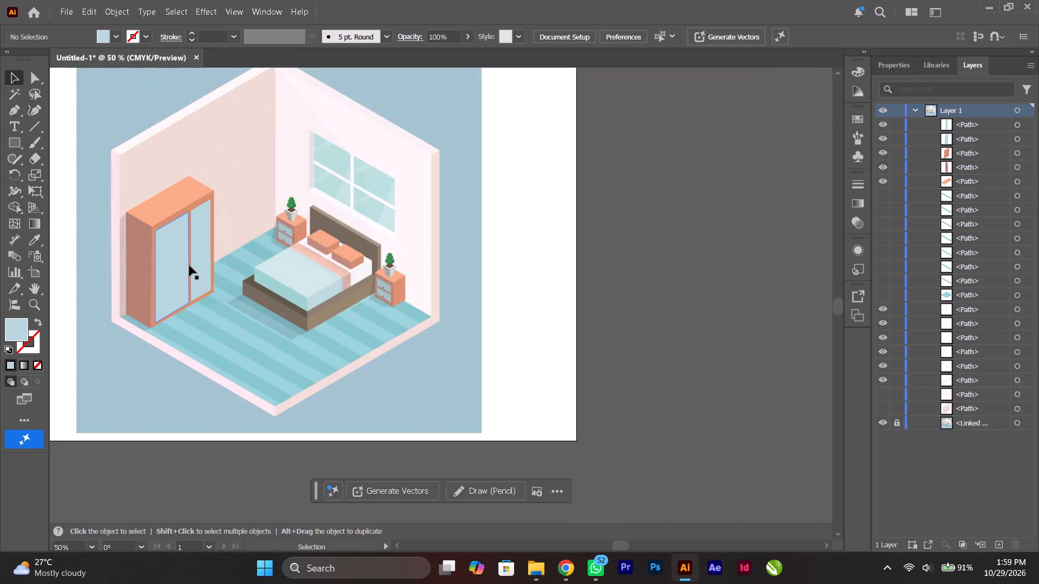
scroll(643, 339, "up", 7, "ctrl")
scroll(643, 339, "up", 5)
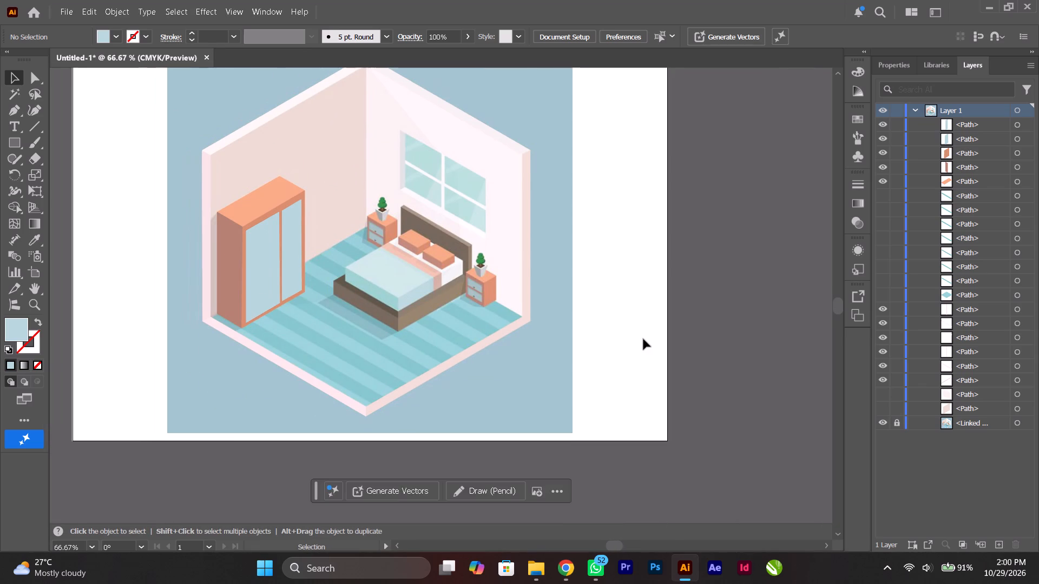
scroll(643, 339, "up", 2, "ctrl")
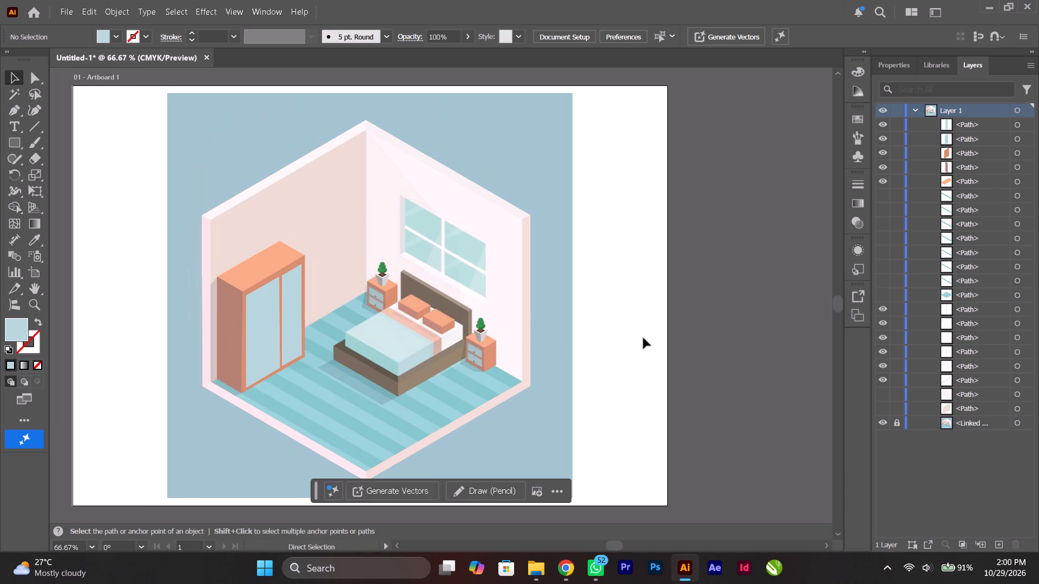
key("ctrl+s")
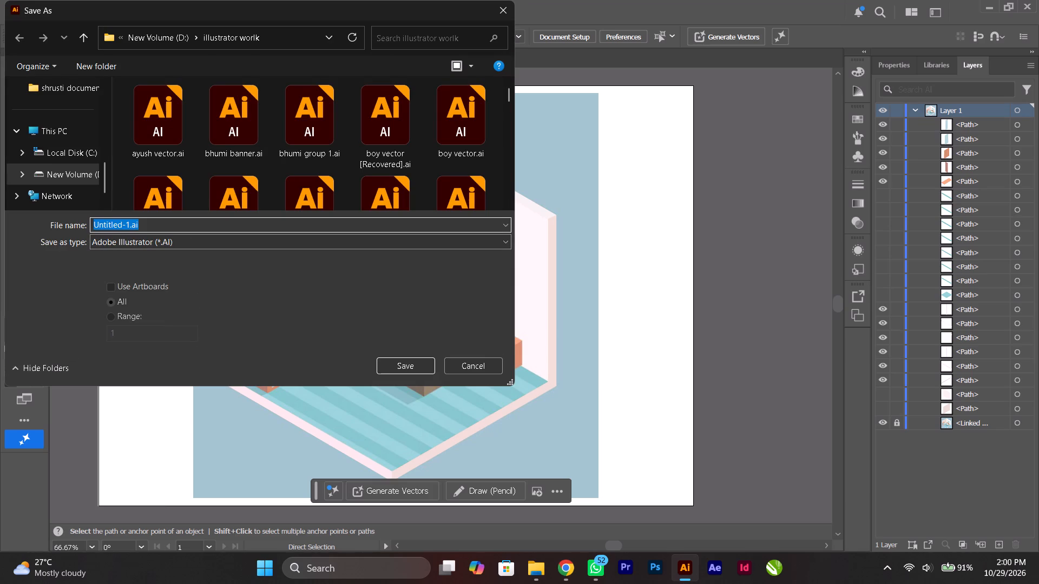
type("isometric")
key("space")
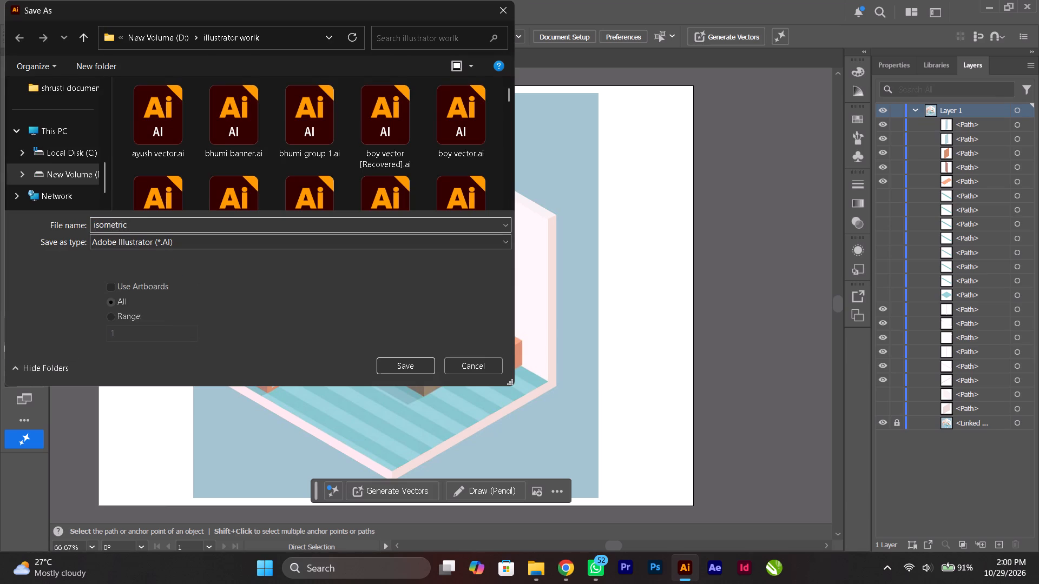